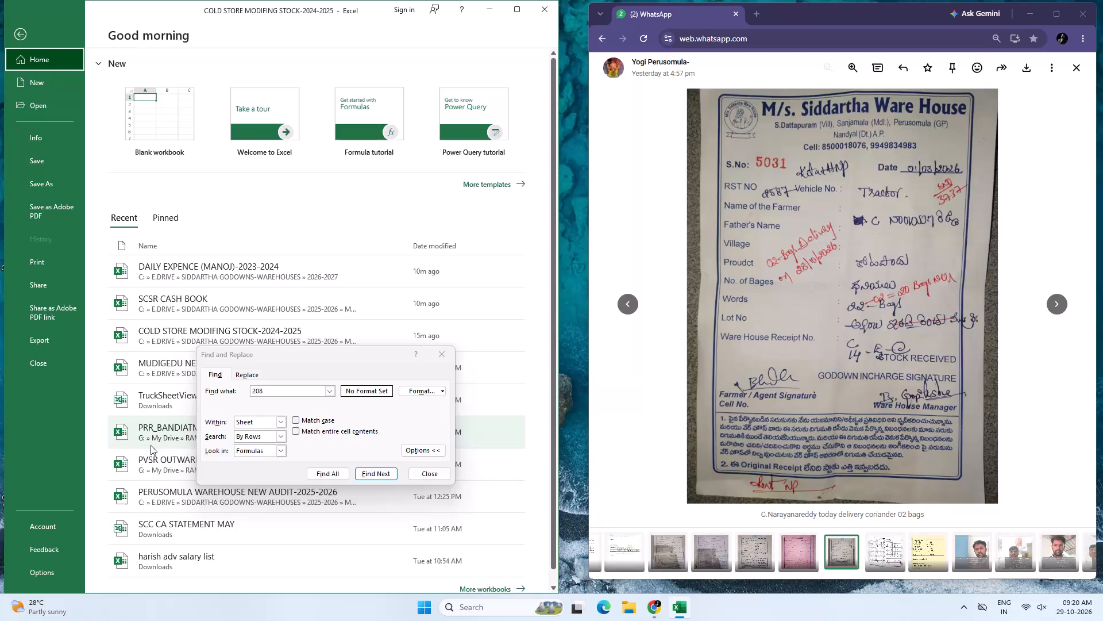
Open the recent workbook PERUSOMULA WAREHOUSE NEW AUDIT-2025-2026 and fit its window beside the WhatsApp receipt.
click(191, 501)
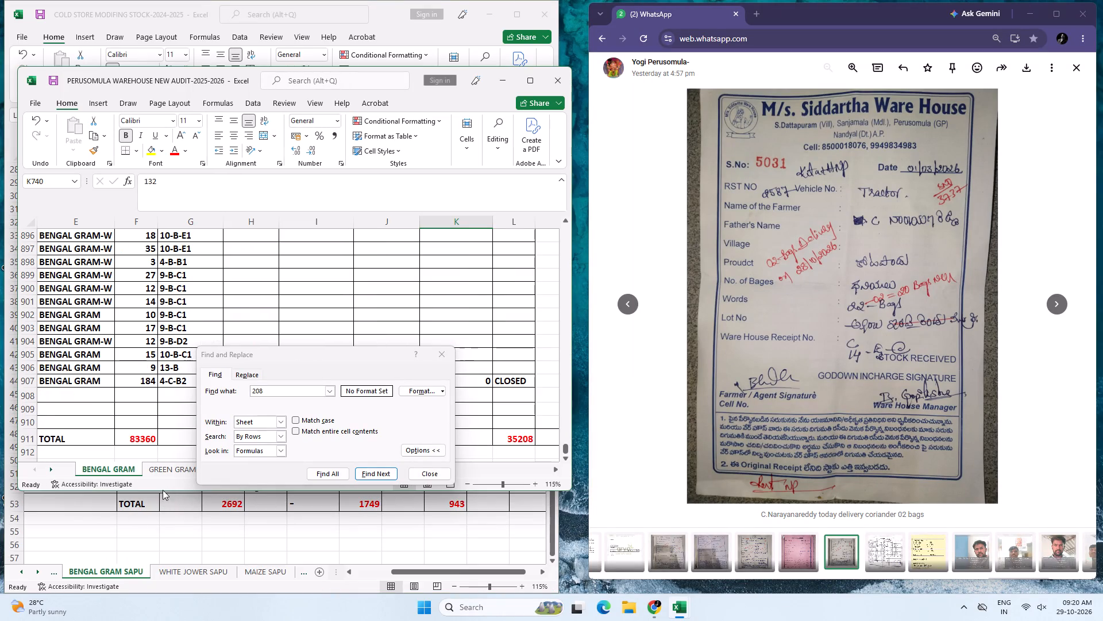
double_click(161, 493)
drag(113, 13, 102, 16)
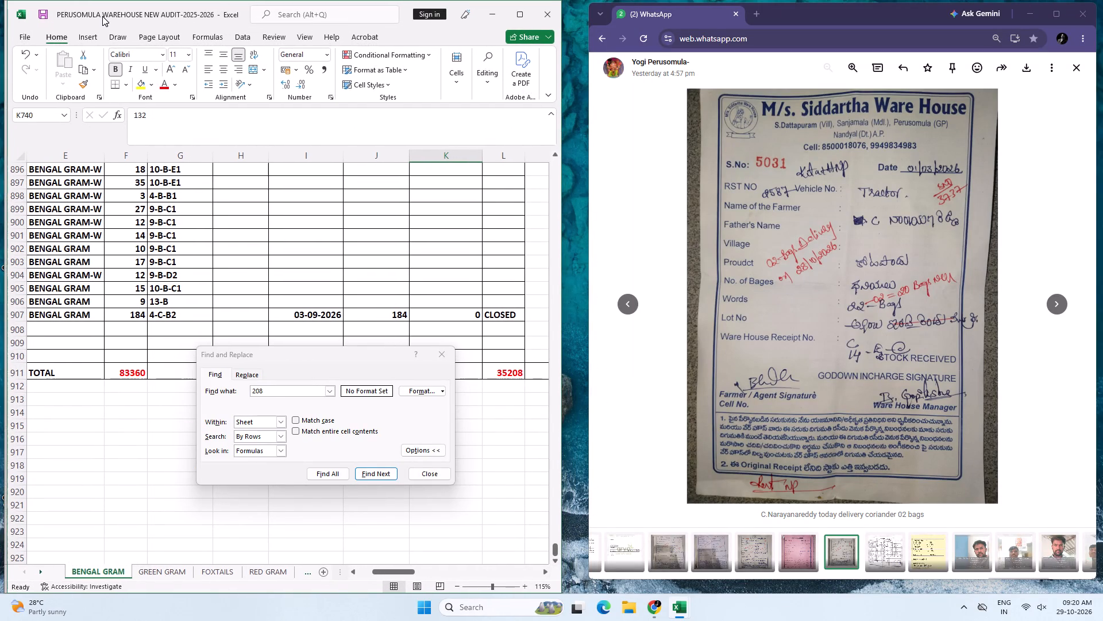
drag(102, 16, 98, 19)
Go to the CORIANDER sheet of the Perusomula audit workbook.
drag(275, 395, 261, 391)
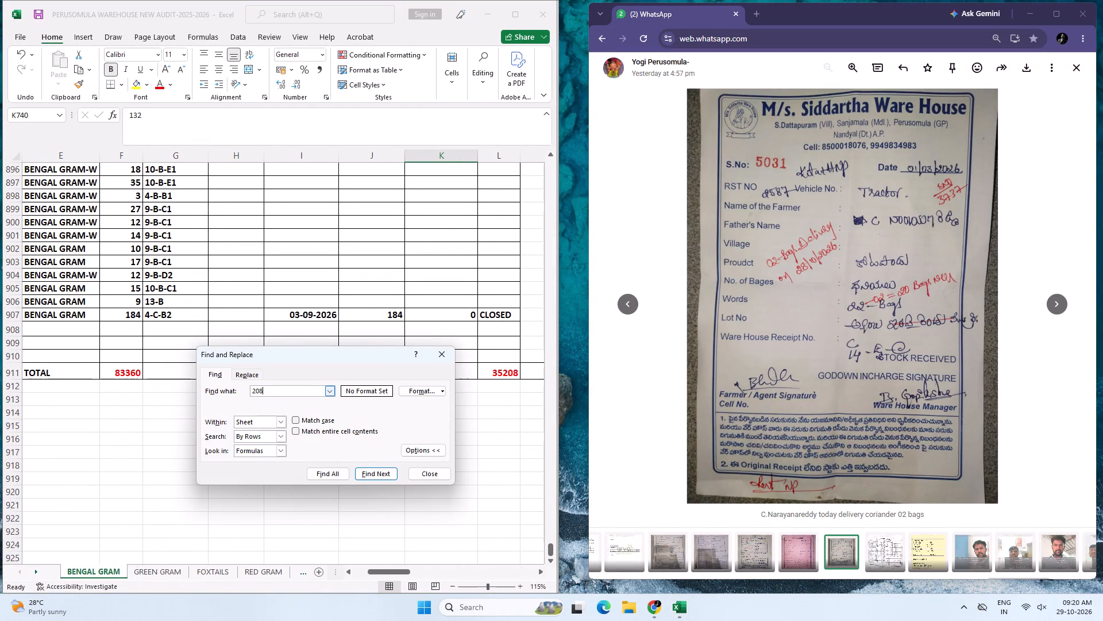
drag(281, 389, 207, 379)
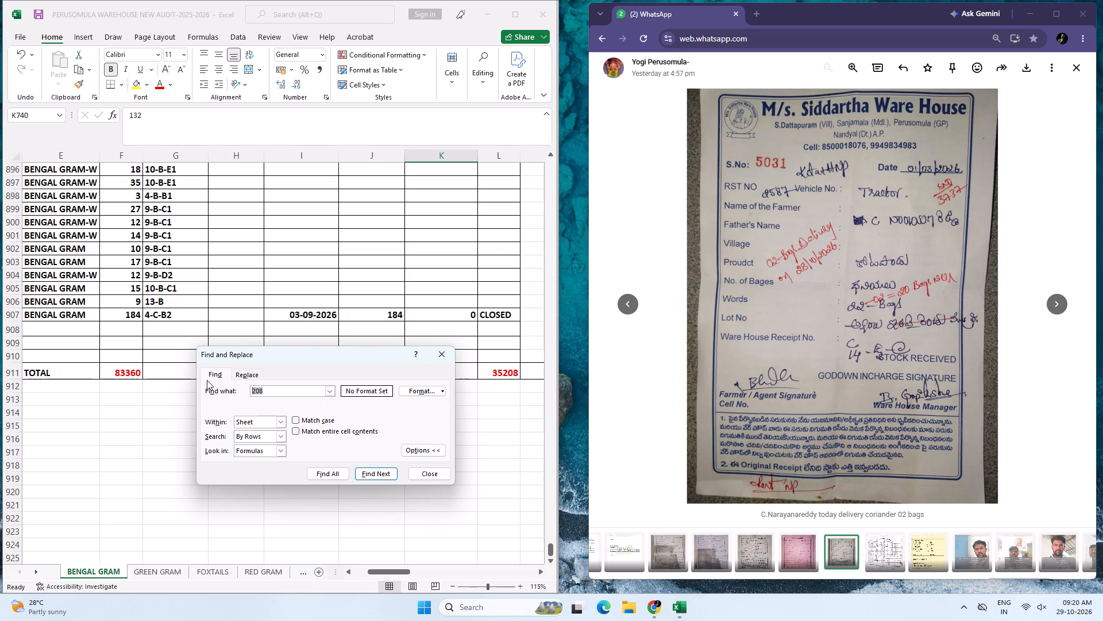
click(282, 578)
click(283, 574)
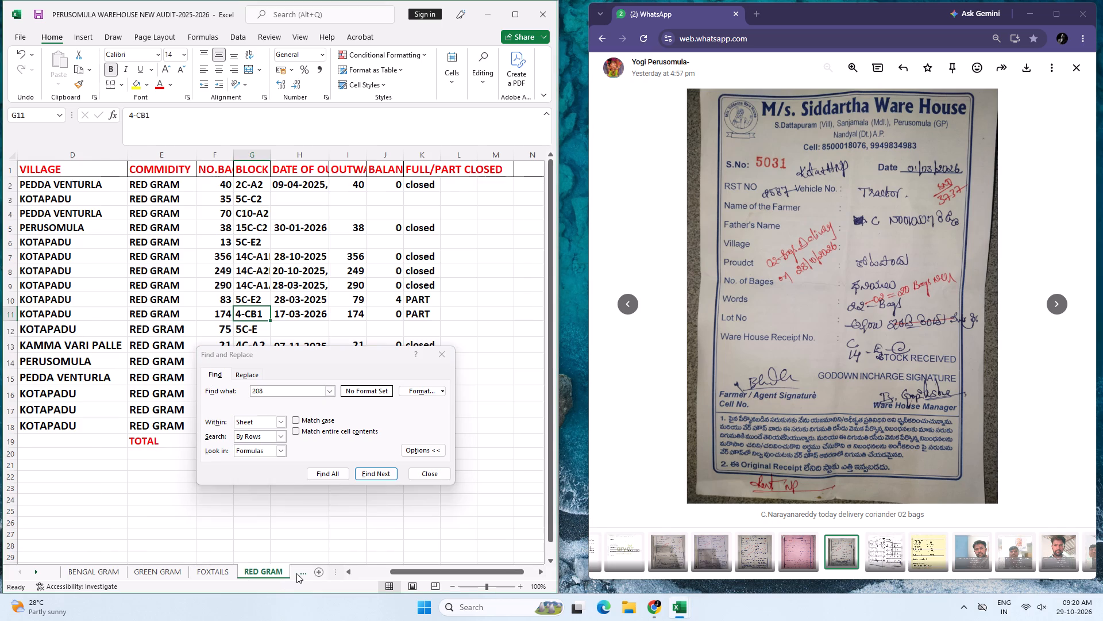
click(296, 573)
click(296, 573)
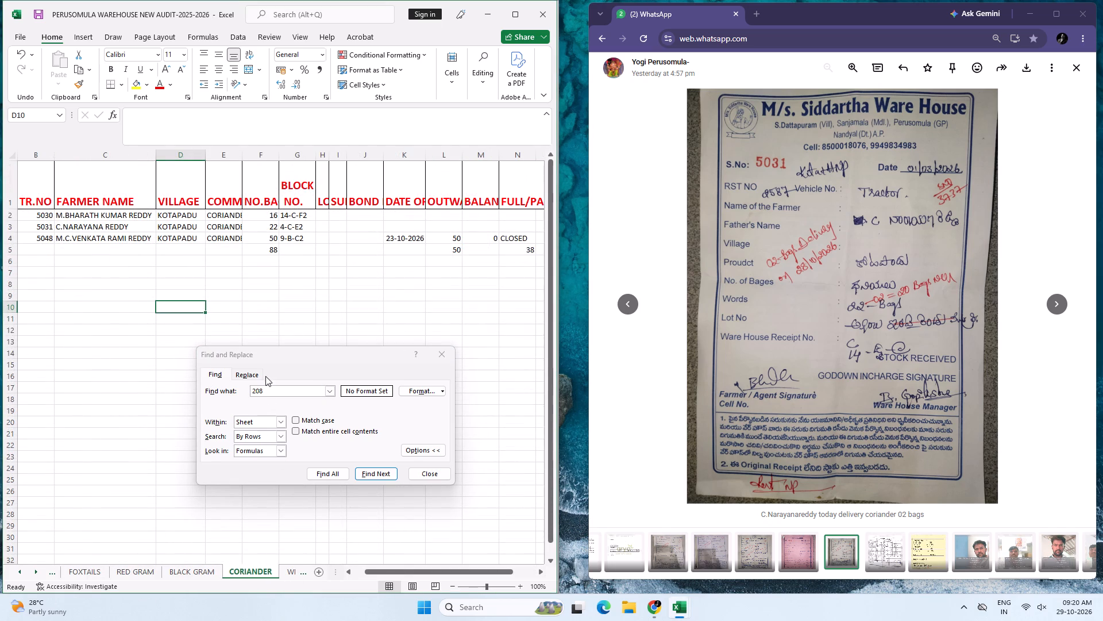
In the row for TR.NO 5031, enter outward date 28-10-26, outward quantity 2, balance 20 and status PART.
click(45, 221)
key(Tab)
key(Tab)
key(Tab)
key(Tab)
key(Tab)
key(Tab)
key(Tab)
key(Tab)
key(Tab)
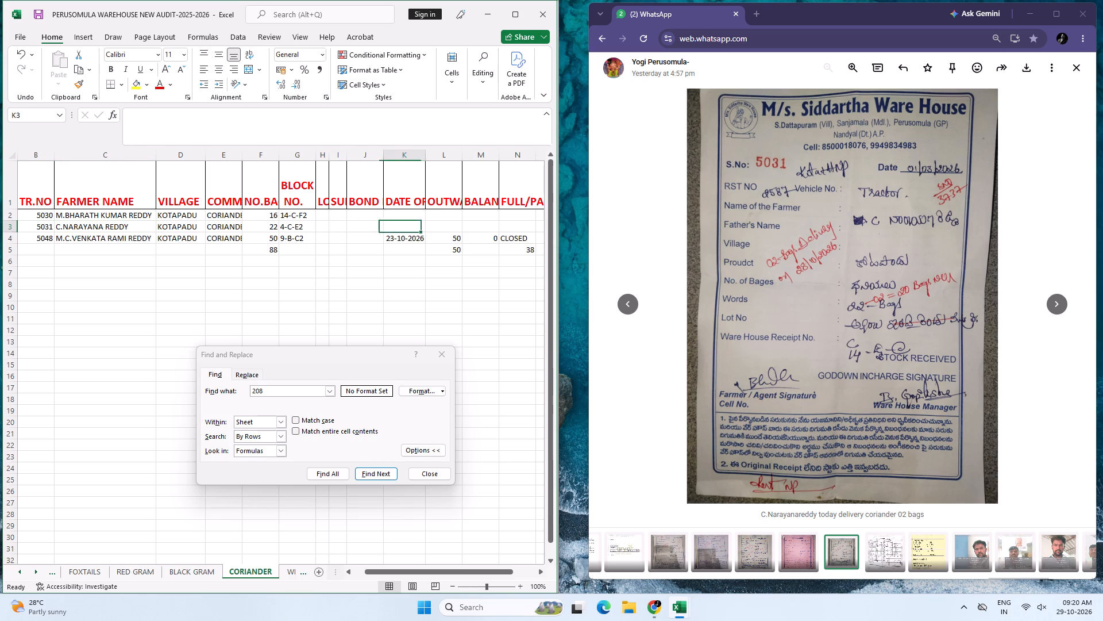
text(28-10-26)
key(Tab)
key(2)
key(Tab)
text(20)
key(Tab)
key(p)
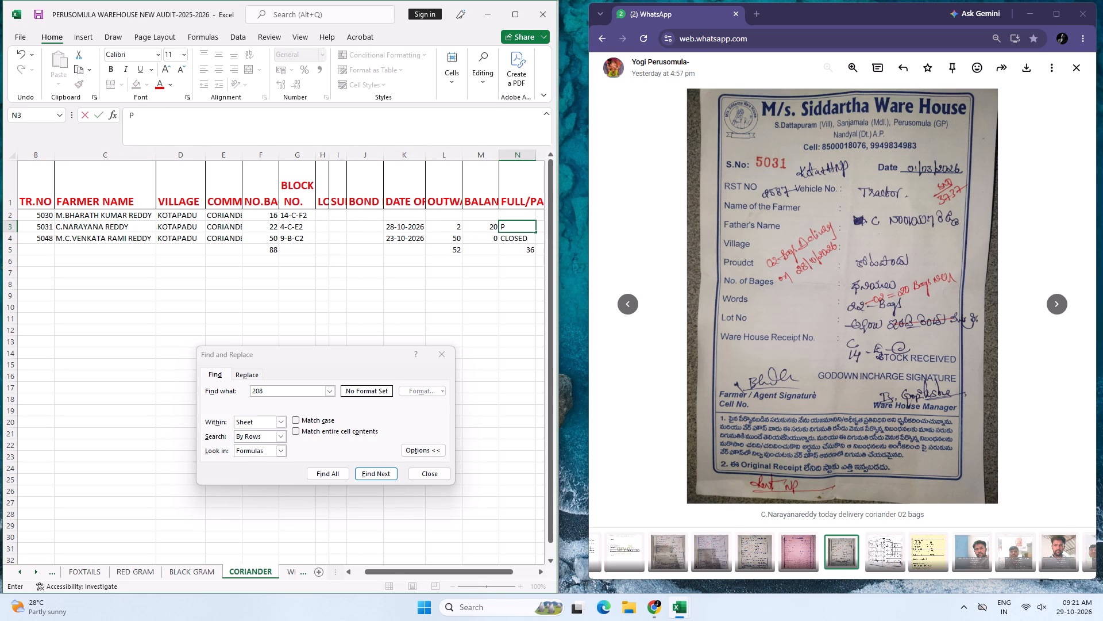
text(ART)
Save the Perusomula audit workbook.
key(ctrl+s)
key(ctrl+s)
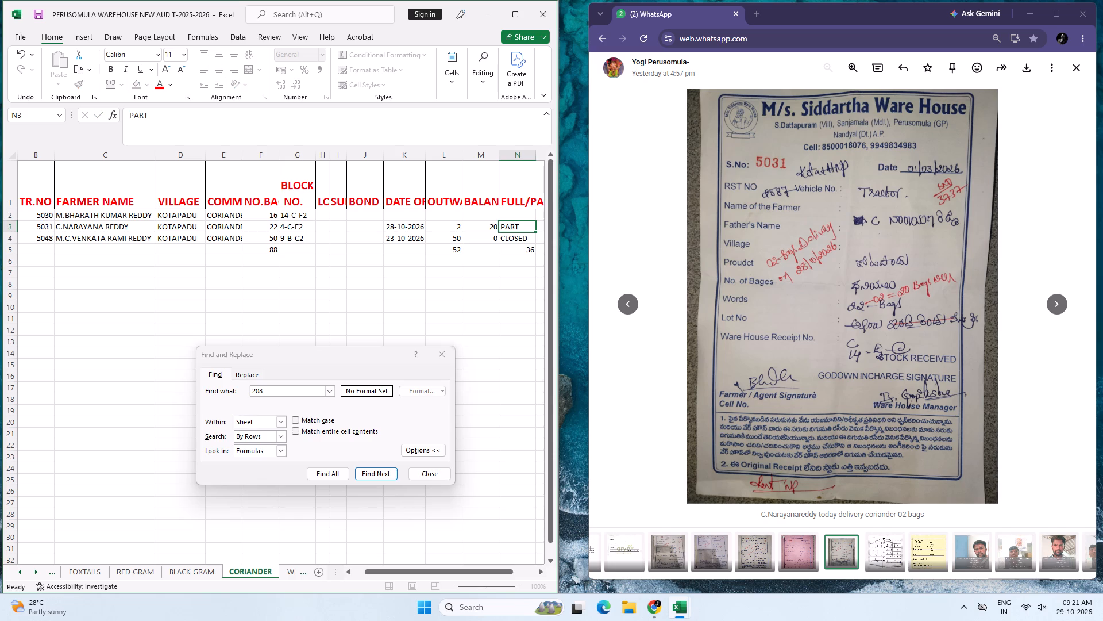
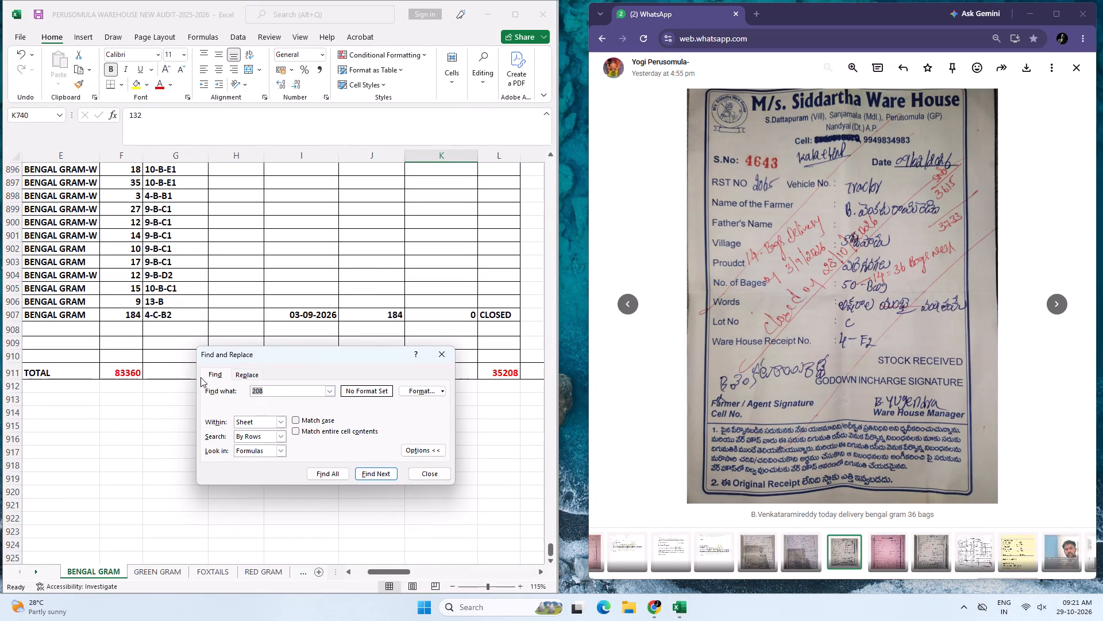
Find receipt 4643 on the BENGAL GRAM sheet and append 28-10-26 to its outward date, separated by a comma.
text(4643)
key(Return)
click(101, 366)
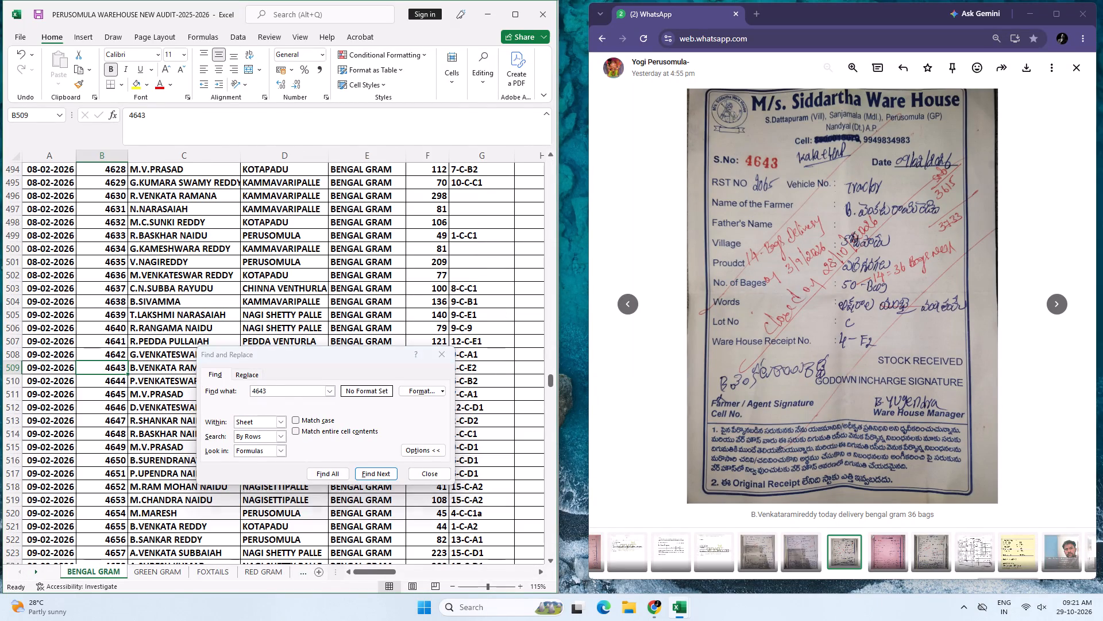
key(Tab)
key(Tab)
key(Tab)
key(Tab)
key(Tab)
key(Tab)
key(Tab)
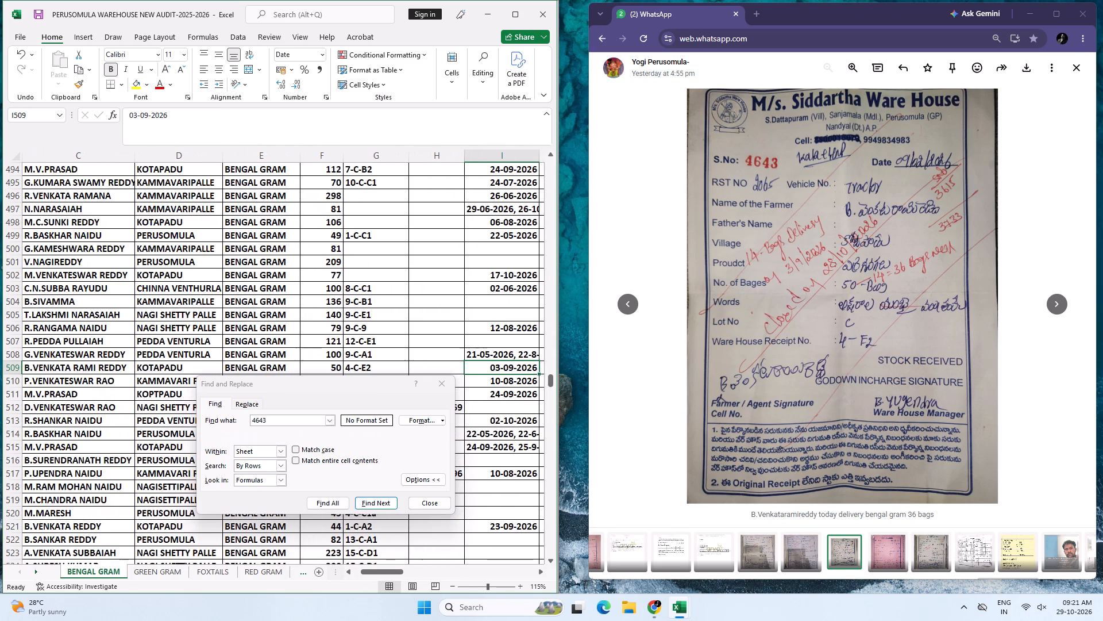
key(F2)
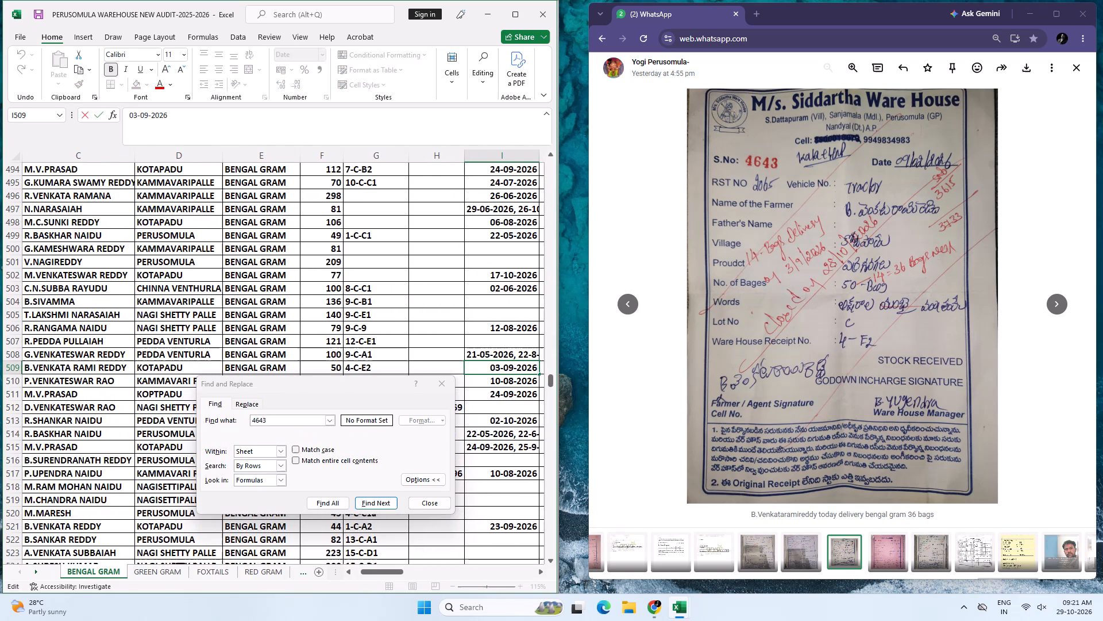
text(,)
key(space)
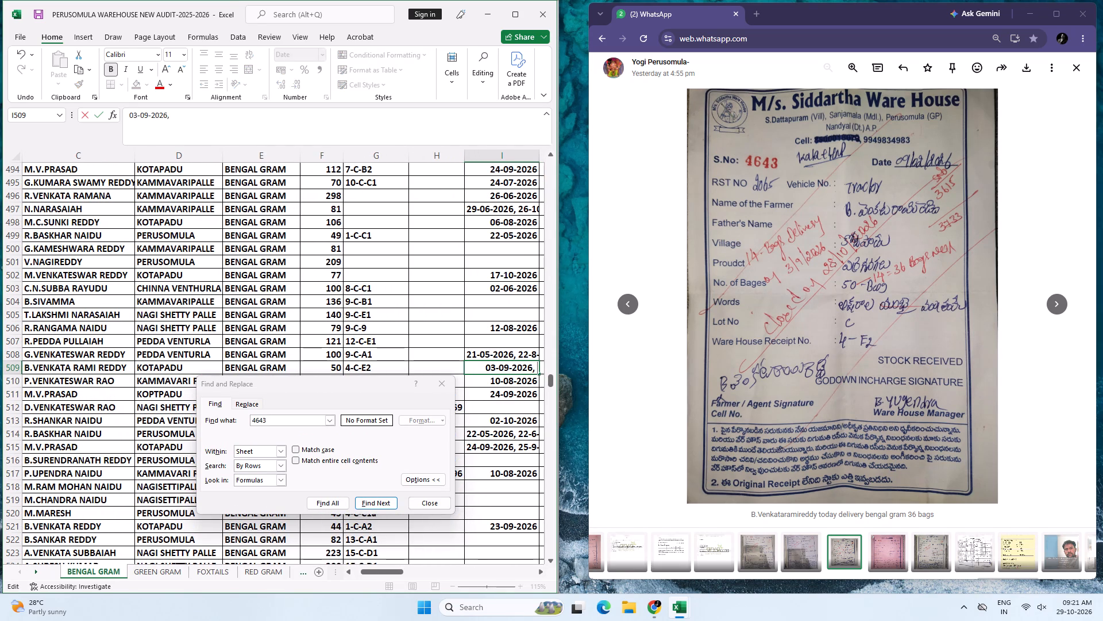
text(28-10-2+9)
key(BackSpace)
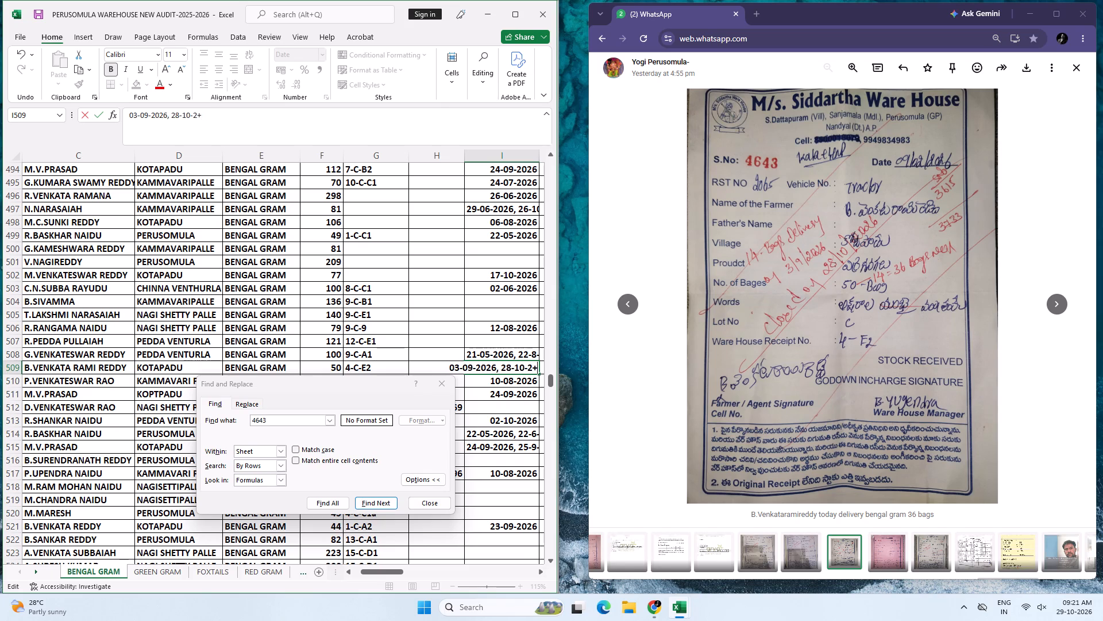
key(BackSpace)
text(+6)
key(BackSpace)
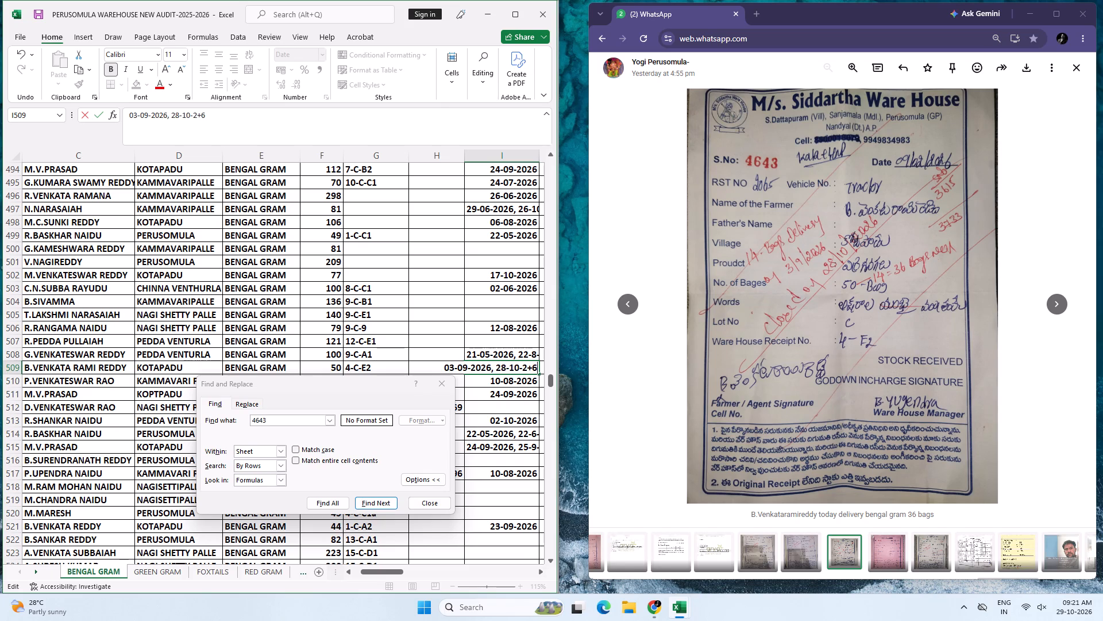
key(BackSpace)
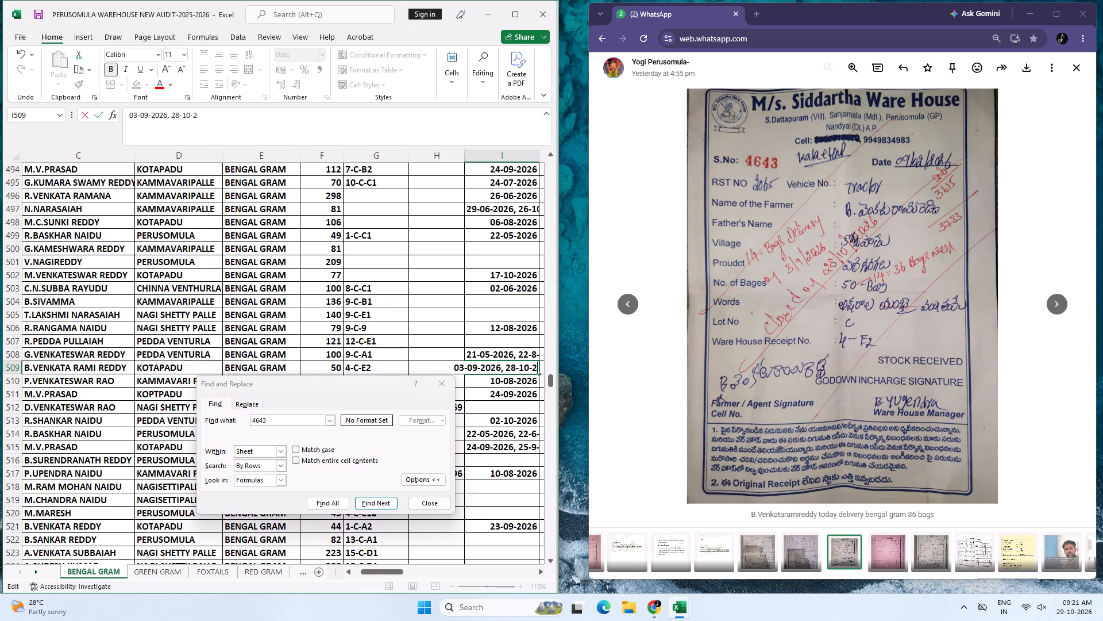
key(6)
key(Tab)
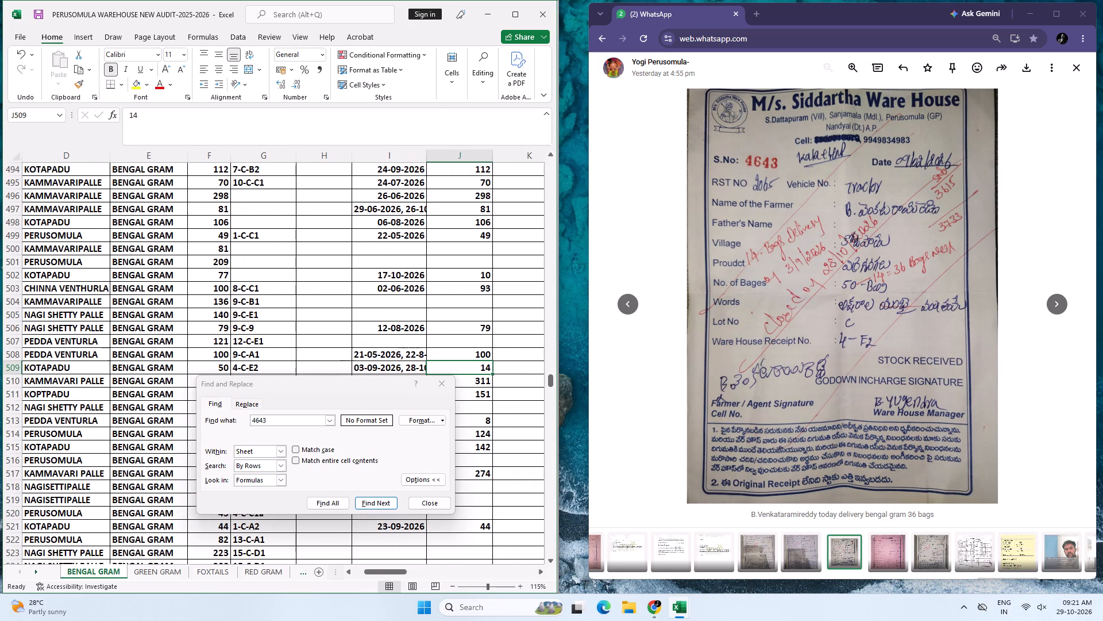
In the row for receipt 4643, set the outward quantity to =14+36 and the balance to 0.
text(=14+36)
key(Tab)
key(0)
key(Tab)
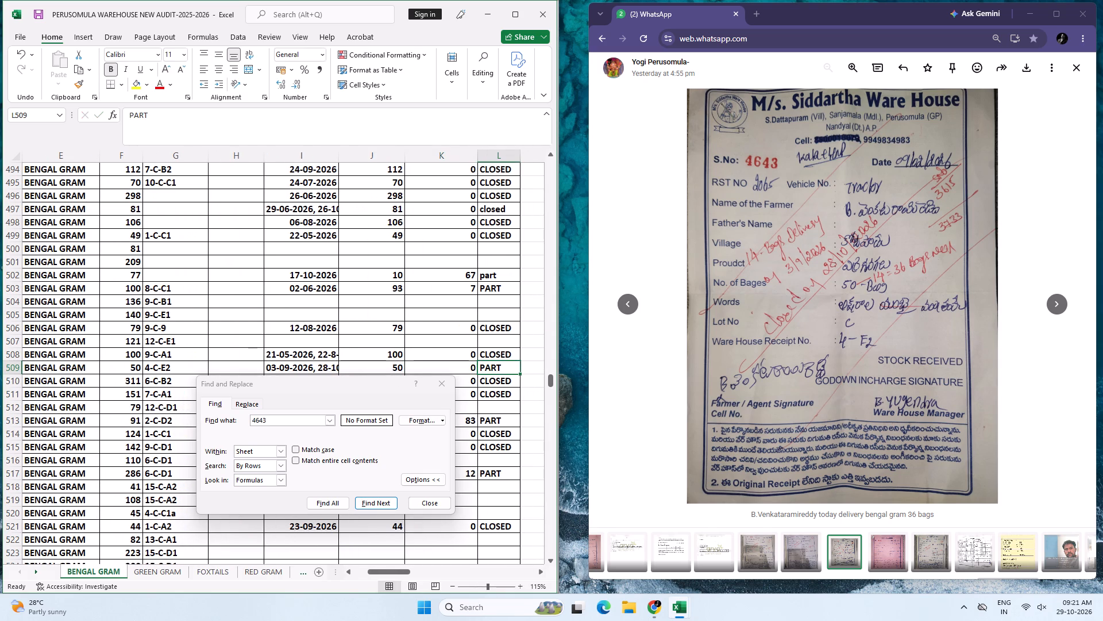
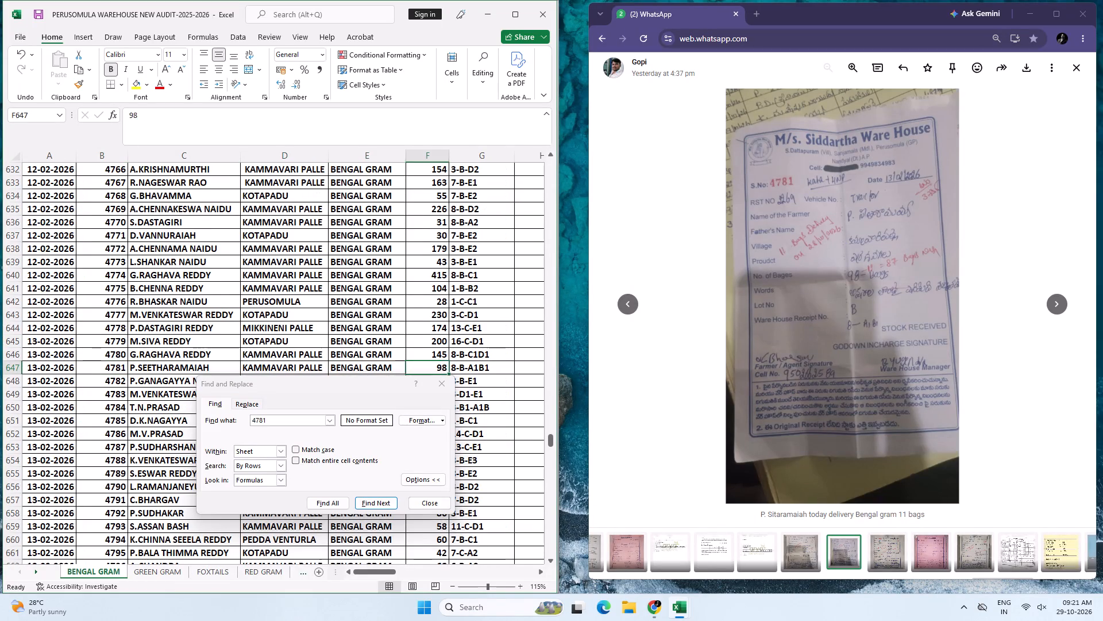
In the BENGAL GRAM row for receipt 4781, enter outward date 28-10-26, outward quantity 11 and balance 87.
key(Tab)
key(Tab)
key(Tab)
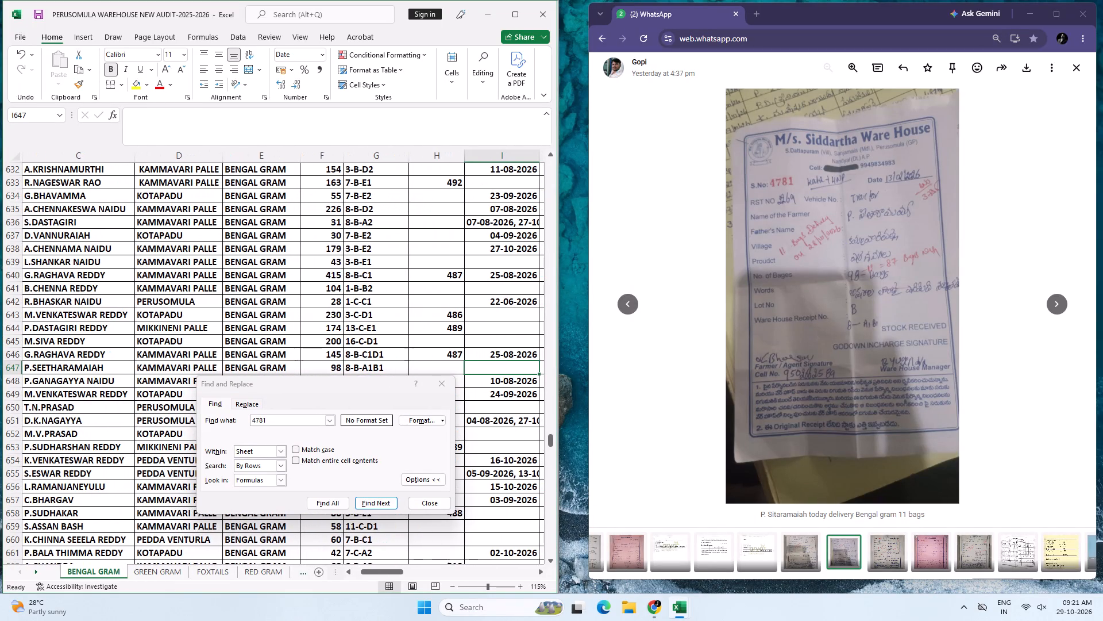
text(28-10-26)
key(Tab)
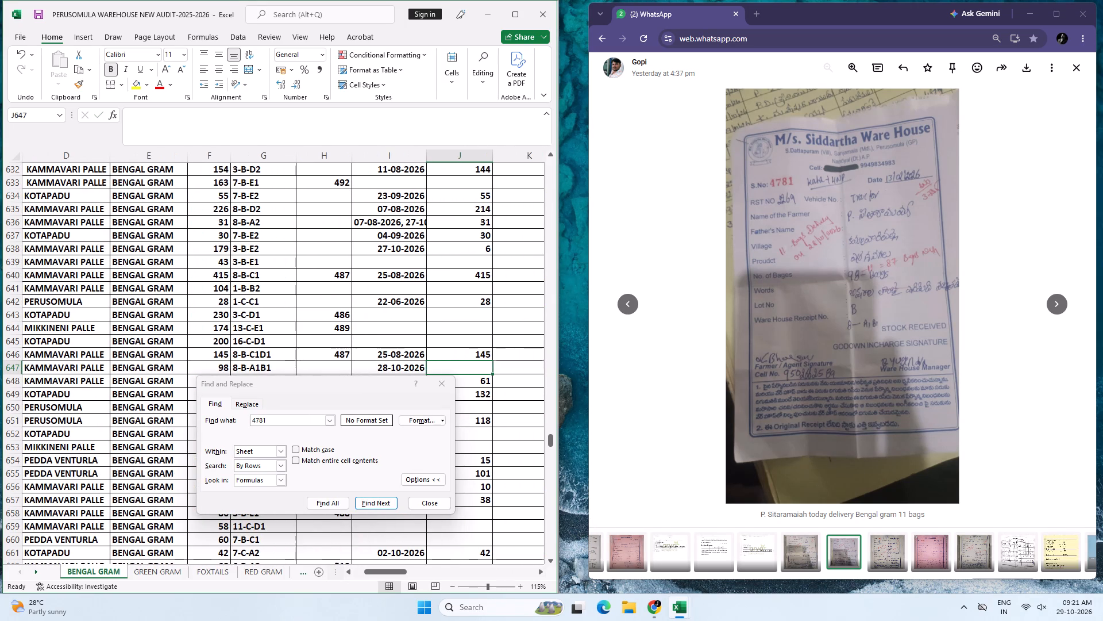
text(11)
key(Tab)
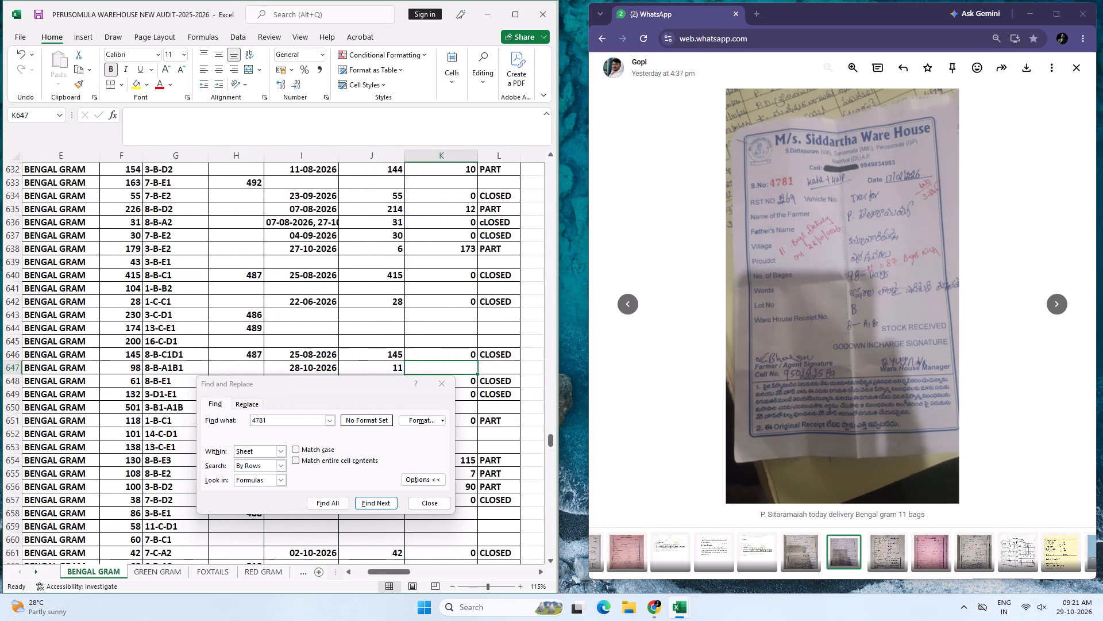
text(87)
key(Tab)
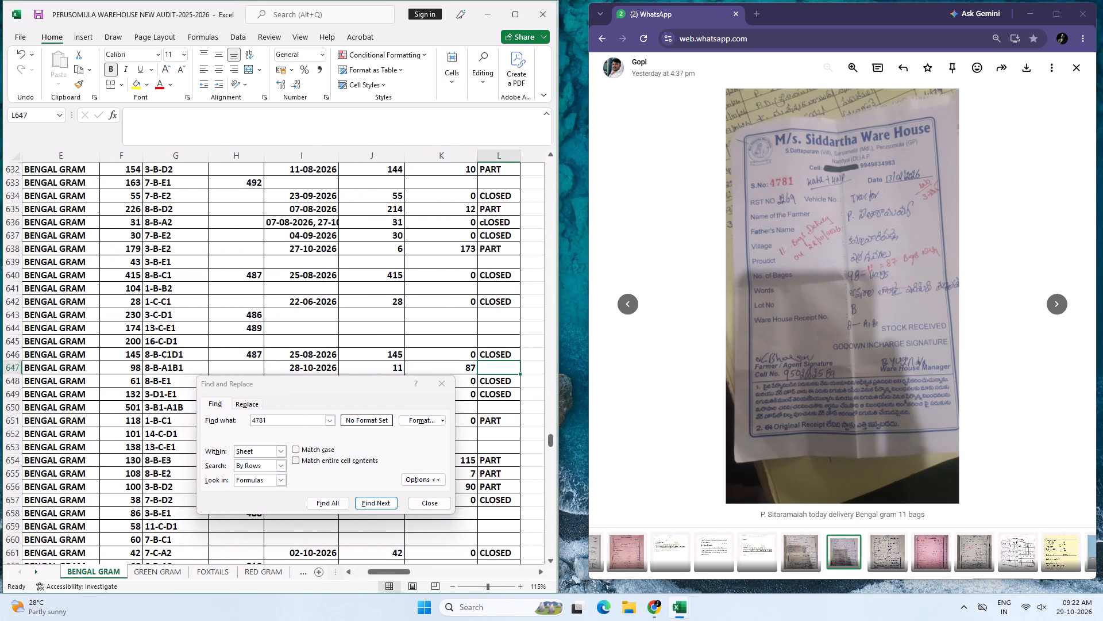
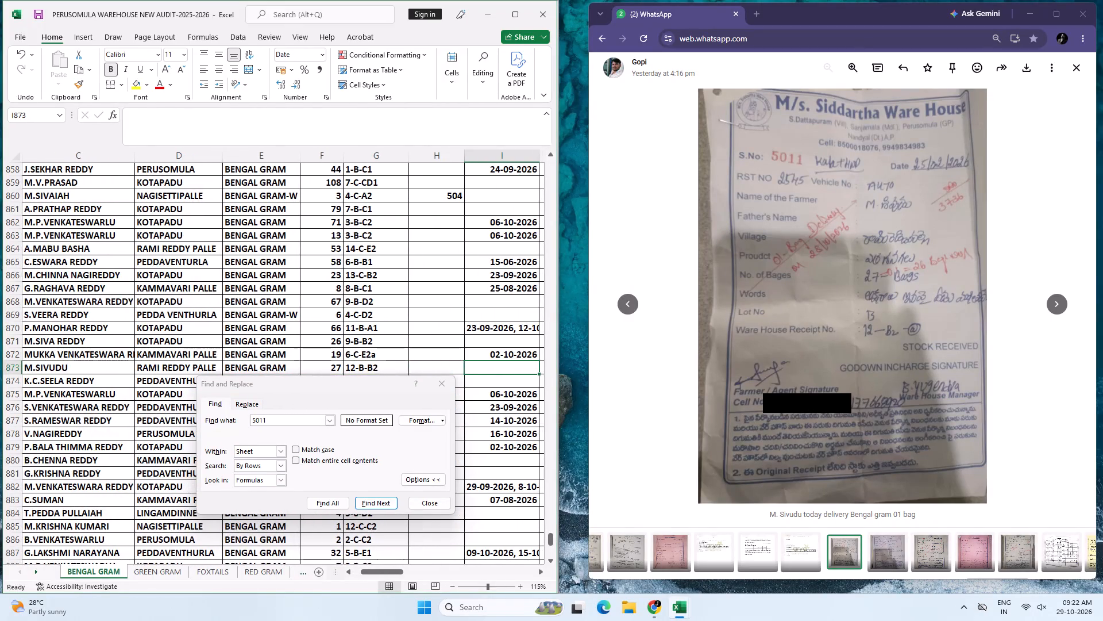
In the BENGAL GRAM row for receipt 5011, enter outward date 28-10-26, outward quantity 27 and balance 1.
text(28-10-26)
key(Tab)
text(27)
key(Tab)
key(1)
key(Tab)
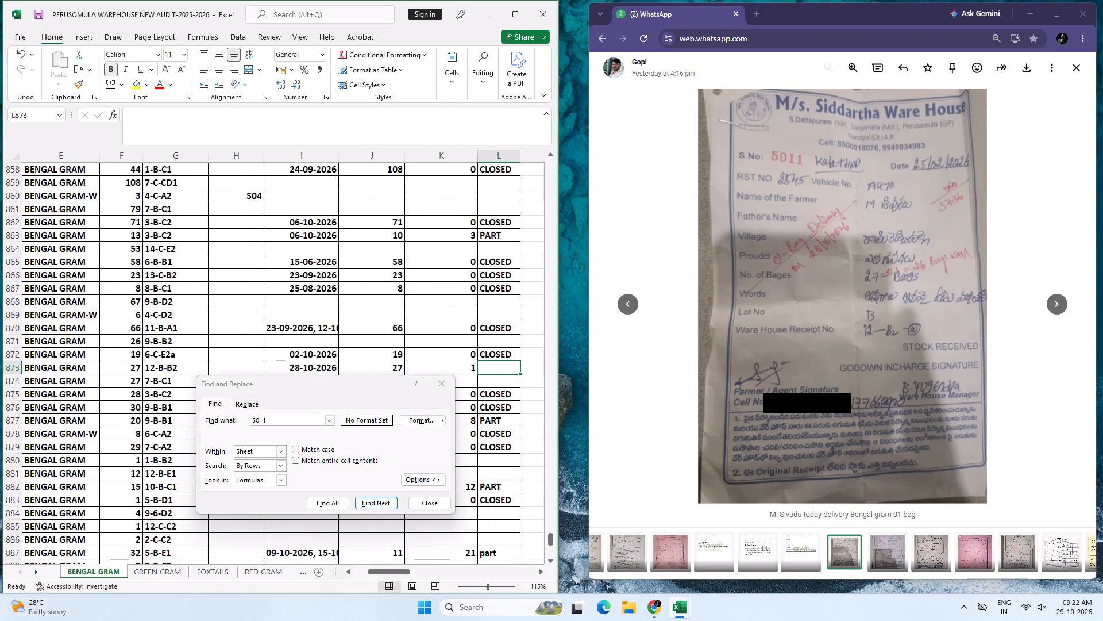
Correct the row for receipt 5011 to outward quantity 1 and balance 26.
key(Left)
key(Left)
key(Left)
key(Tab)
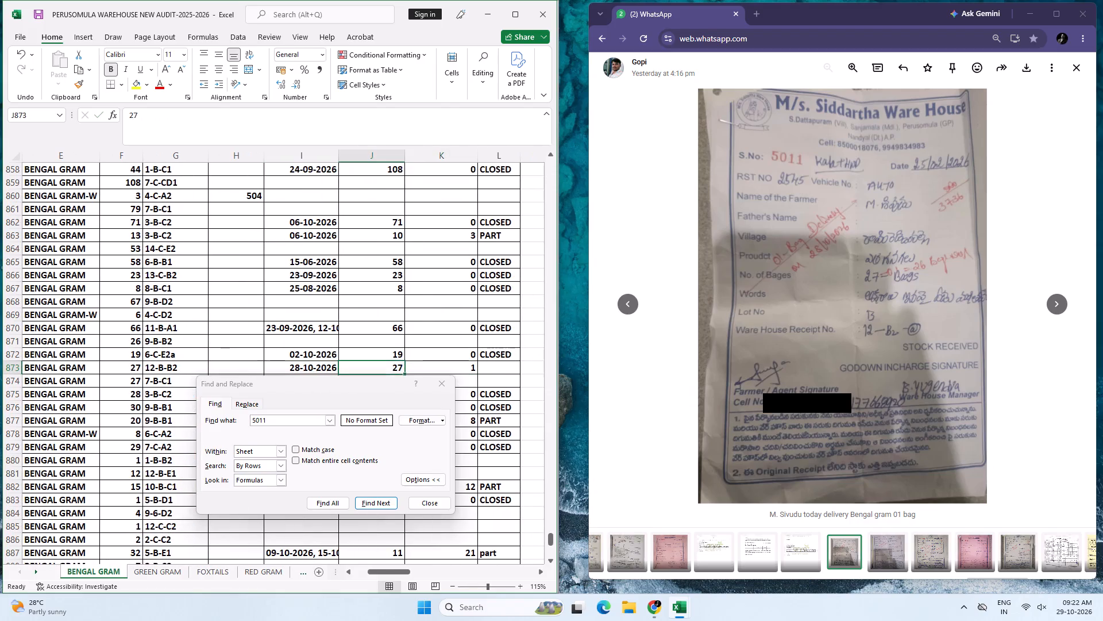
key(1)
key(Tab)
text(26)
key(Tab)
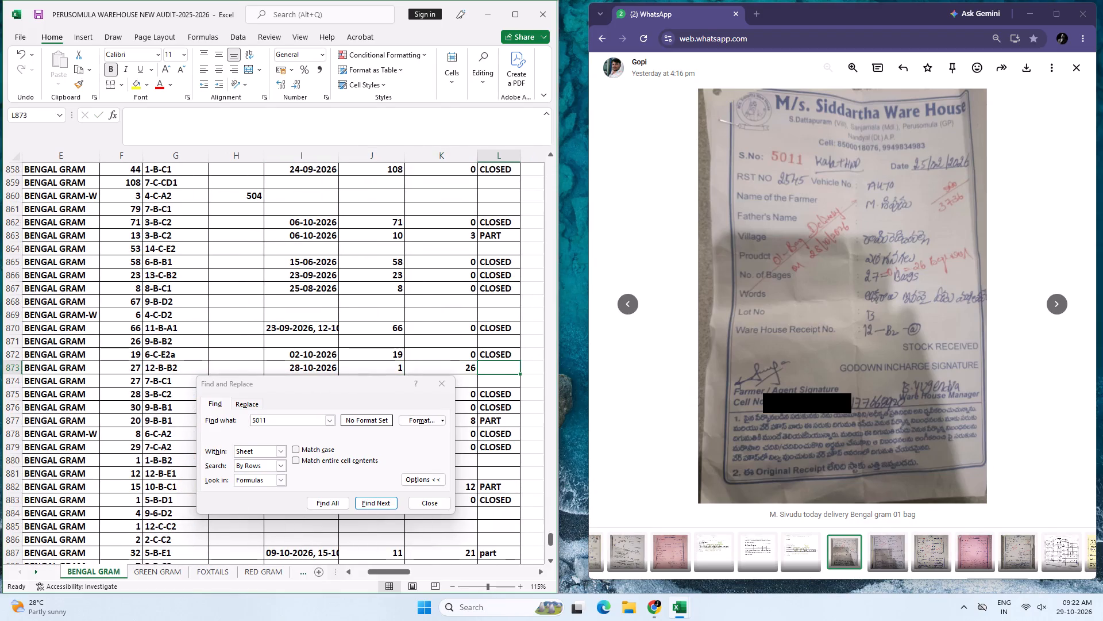
Enter the status PART for receipt 5011, beside its balance.
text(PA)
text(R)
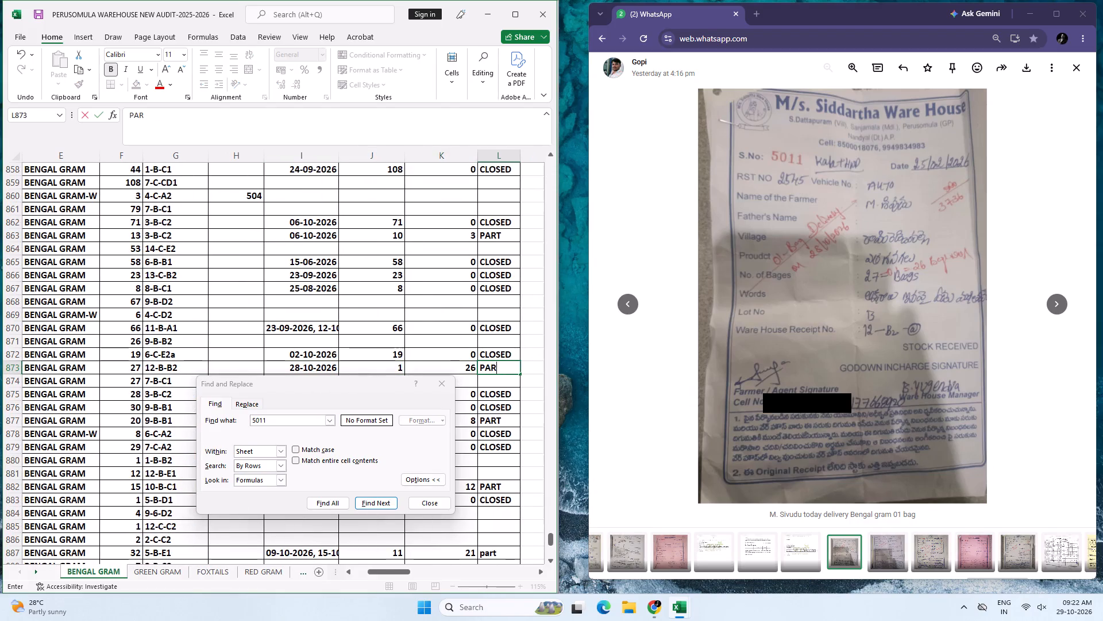
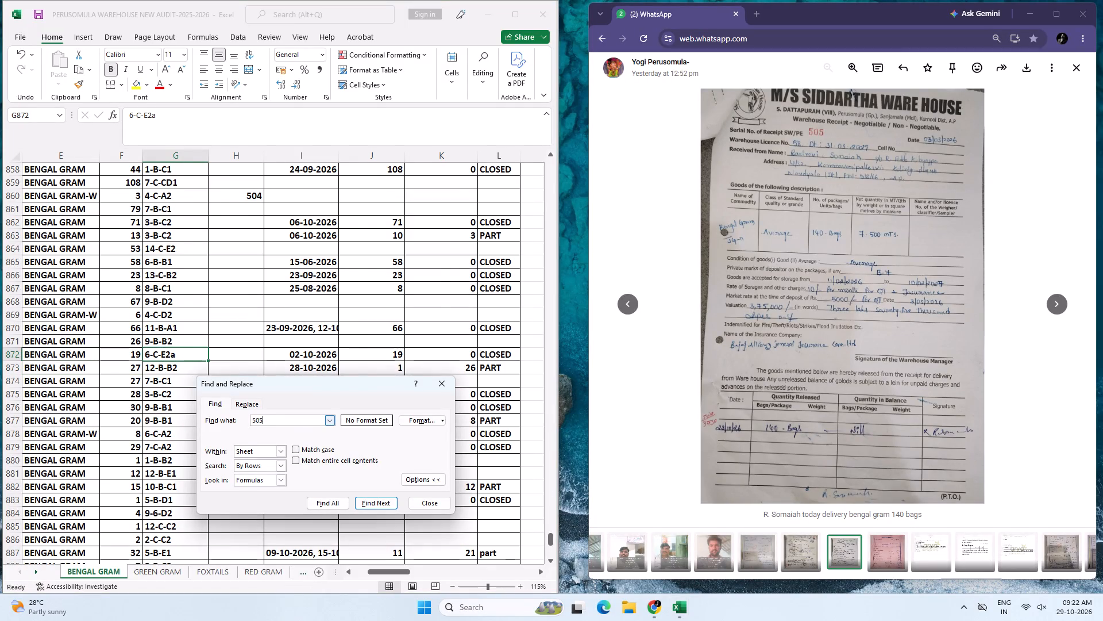
Find the BENGAL GRAM row for receipt 505 and enter outward date 28-10-2+6, outward quantity 505 and balance 0.
key(Return)
key(Return)
key(Return)
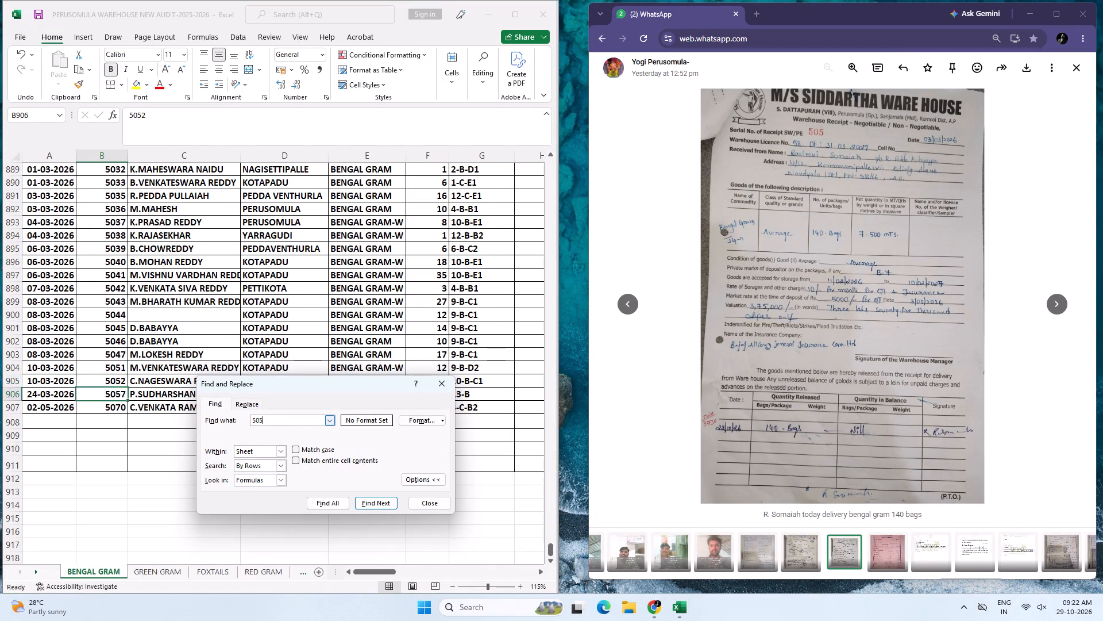
key(Return)
key(Return)
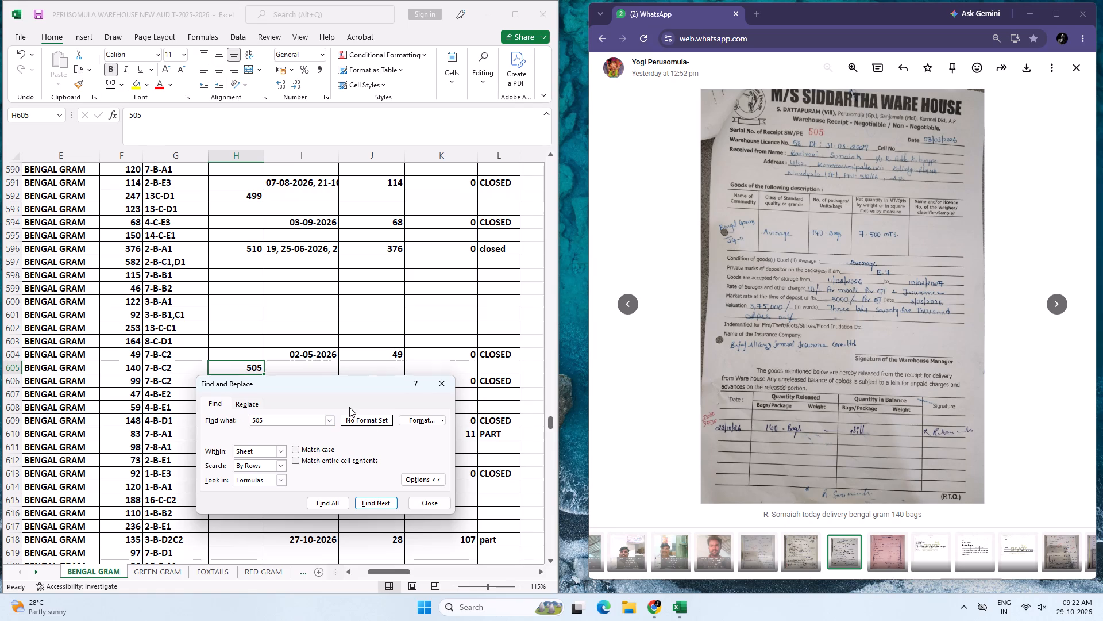
click(298, 367)
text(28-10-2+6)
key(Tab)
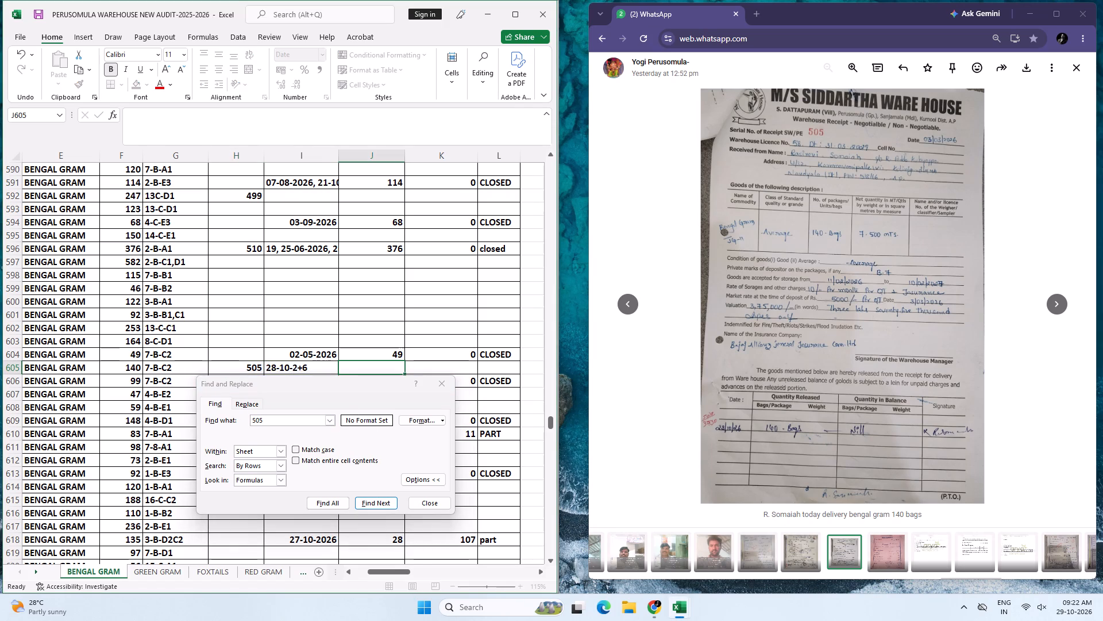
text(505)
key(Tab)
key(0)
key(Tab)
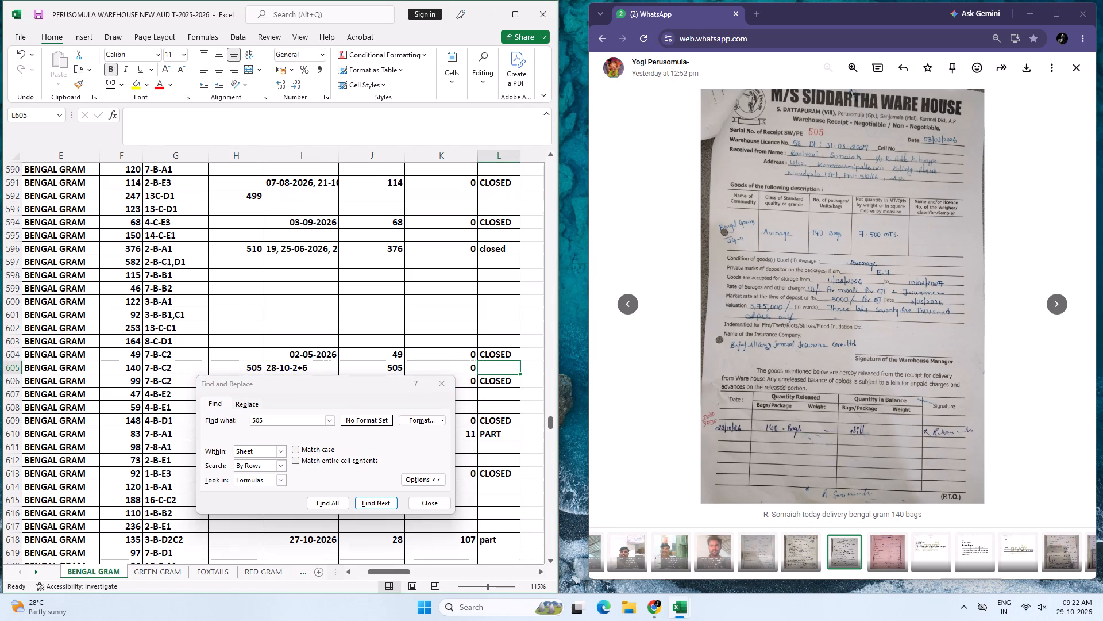
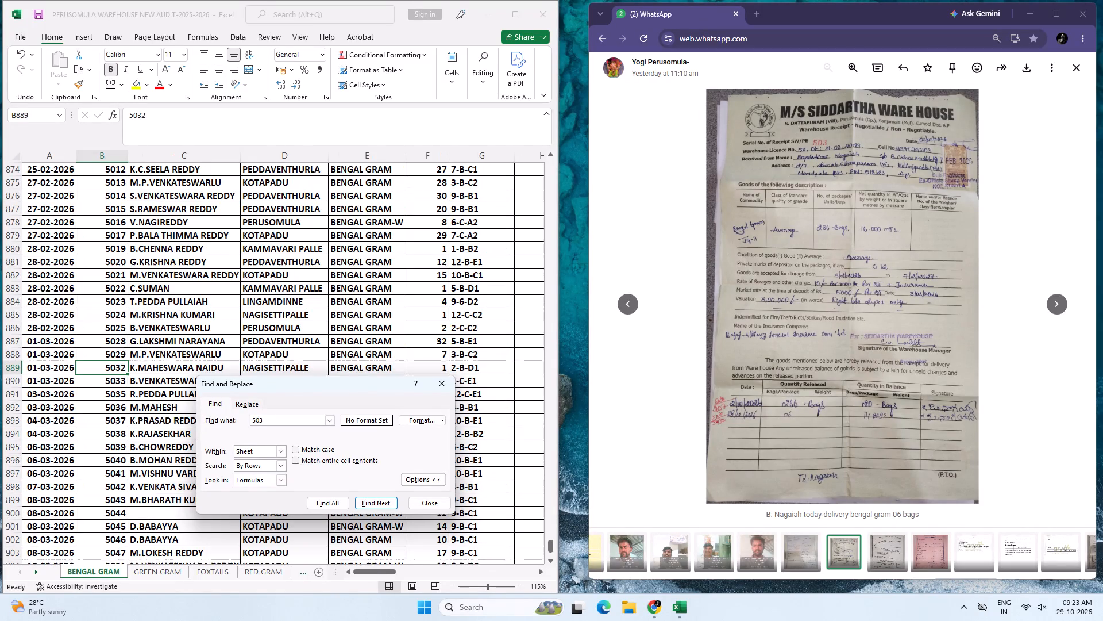
Find the BENGAL GRAM row for receipt 503 and append ", 28-10-2+6" to its outward date.
key(Return)
key(Return)
key(Return)
key(Return)
key(Return)
key(Return)
key(Return)
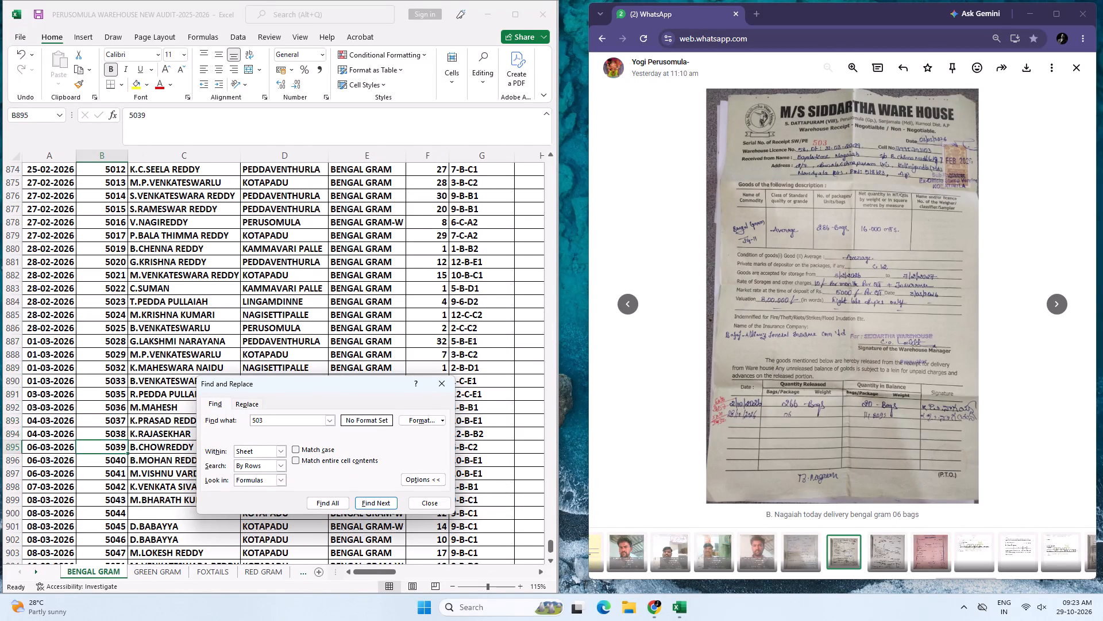
key(Return)
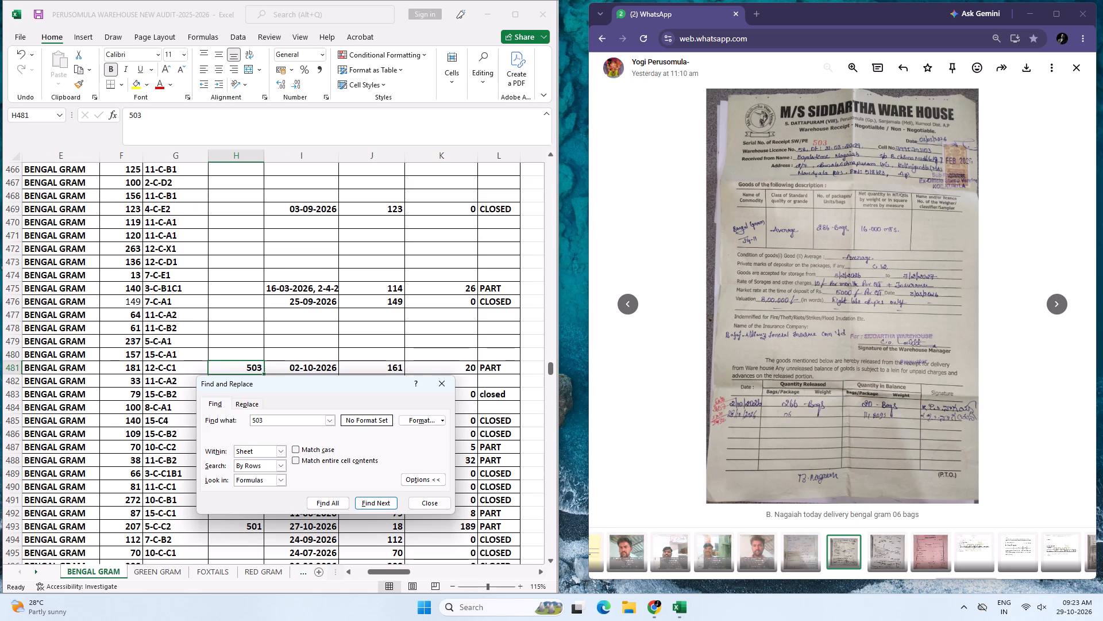
double_click(331, 364)
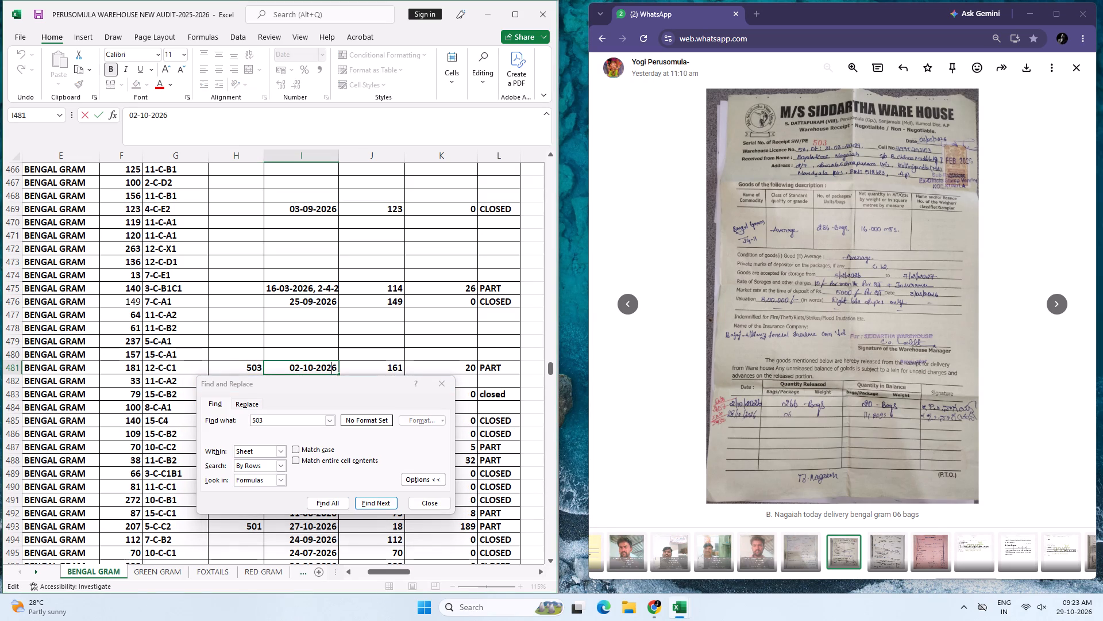
click(335, 367)
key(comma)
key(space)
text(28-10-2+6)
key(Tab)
For receipt 503, enter the outward quantity as =161+6 and the balance as 14.
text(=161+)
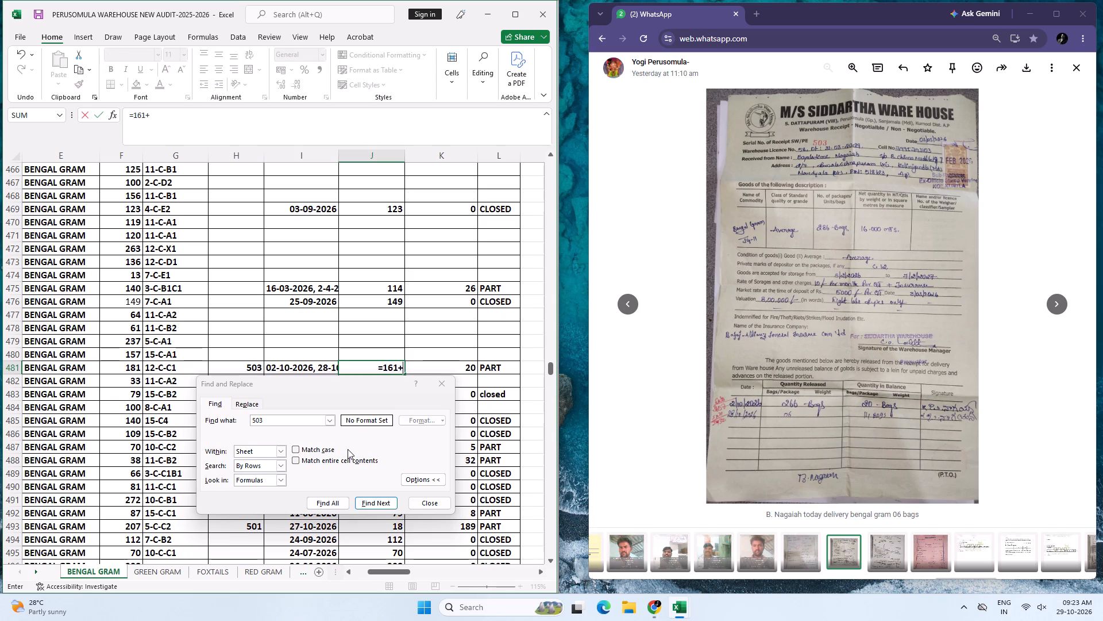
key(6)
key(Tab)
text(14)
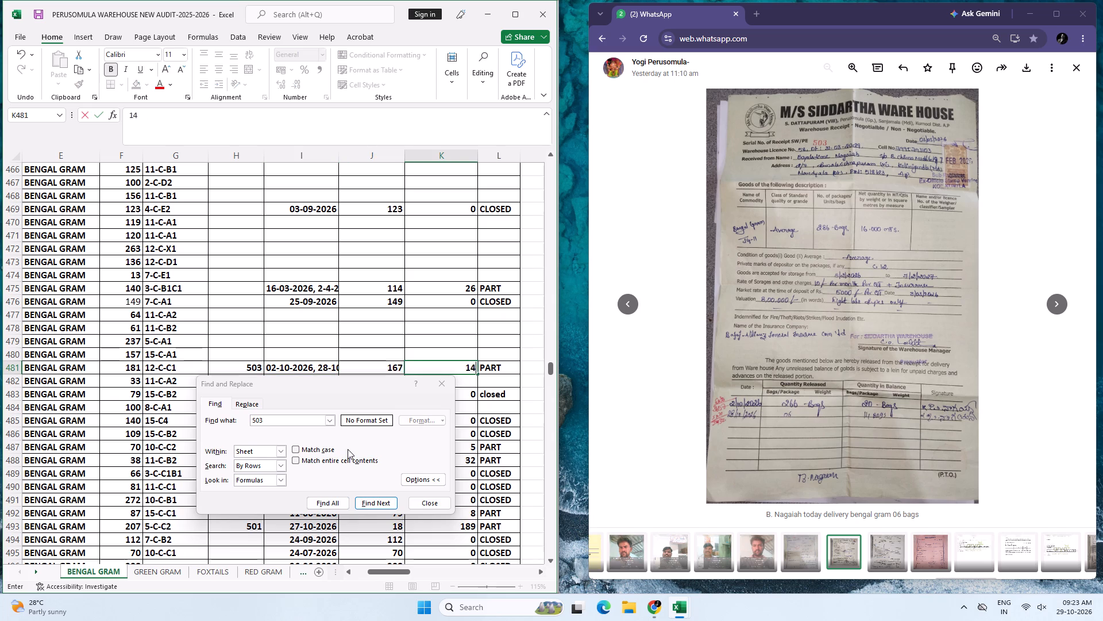
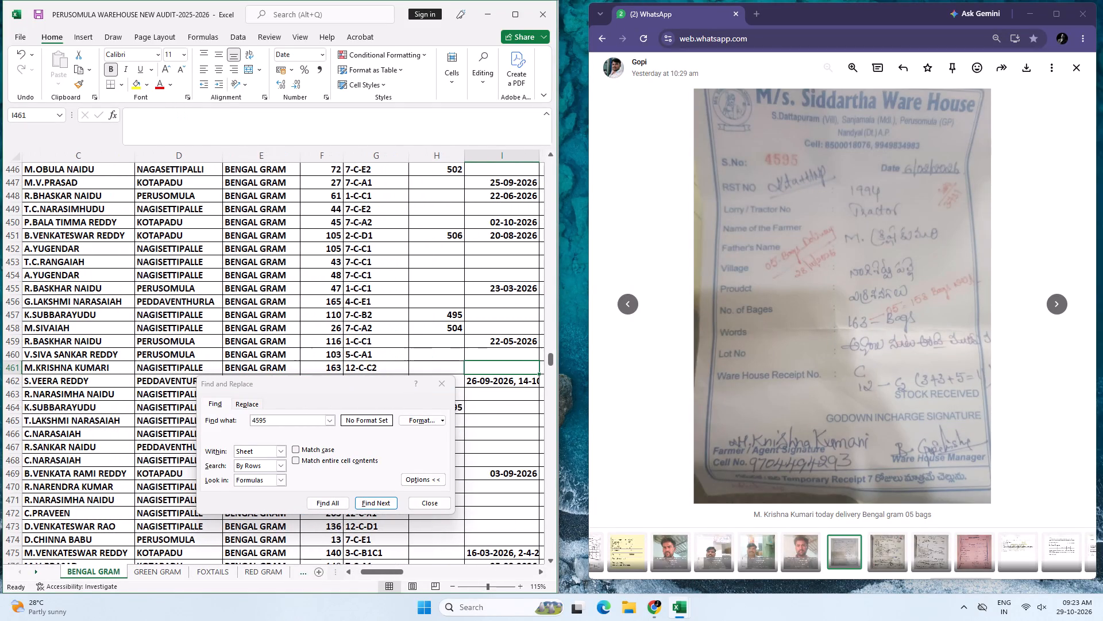
For receipt 4595 in the BENGAL GRAM sheet, enter outward date 28-10-26, outward quantity 5, balance 158 and status PART.
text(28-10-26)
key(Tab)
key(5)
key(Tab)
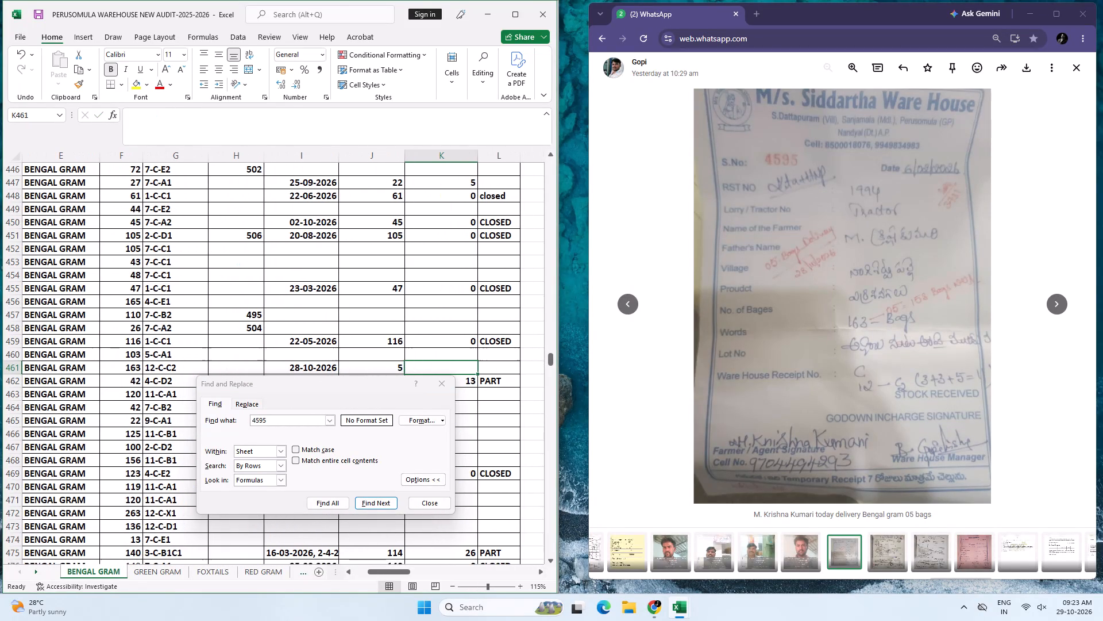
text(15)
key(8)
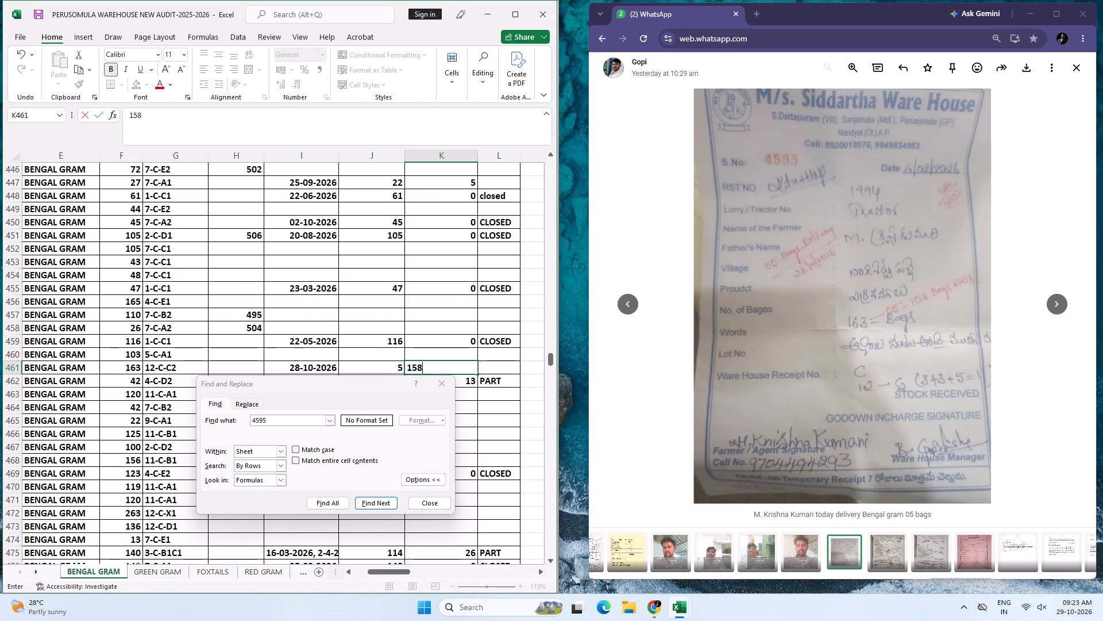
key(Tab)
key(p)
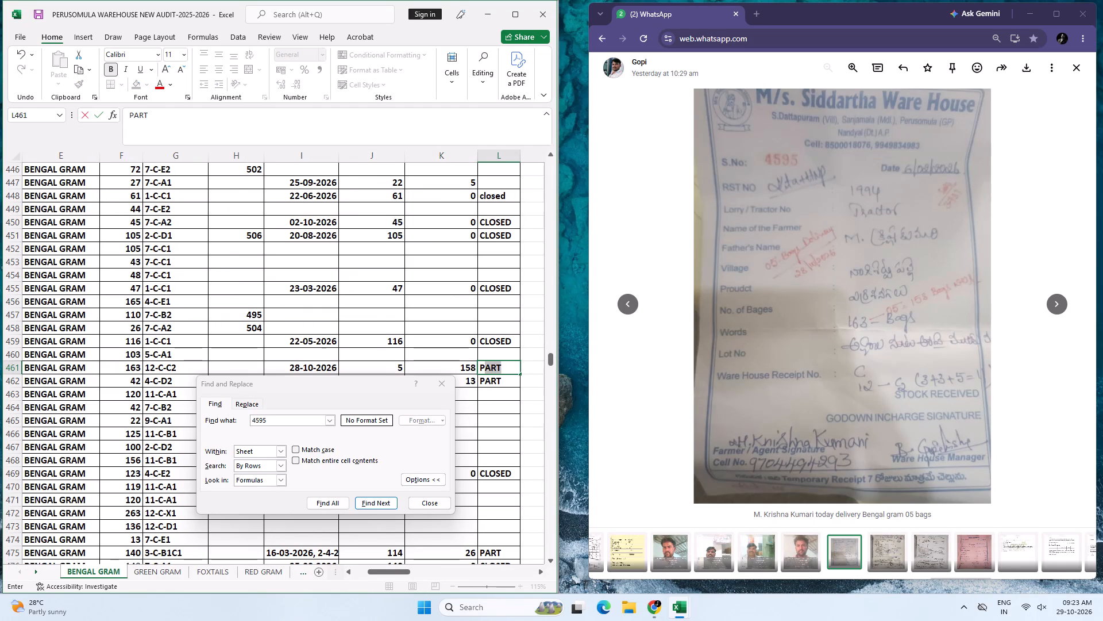
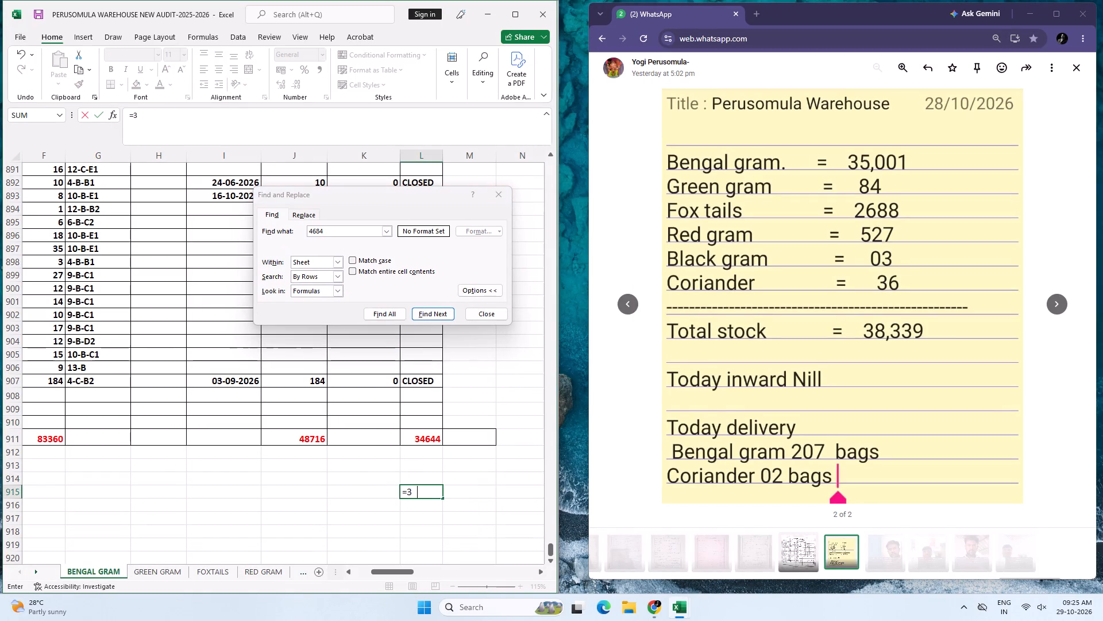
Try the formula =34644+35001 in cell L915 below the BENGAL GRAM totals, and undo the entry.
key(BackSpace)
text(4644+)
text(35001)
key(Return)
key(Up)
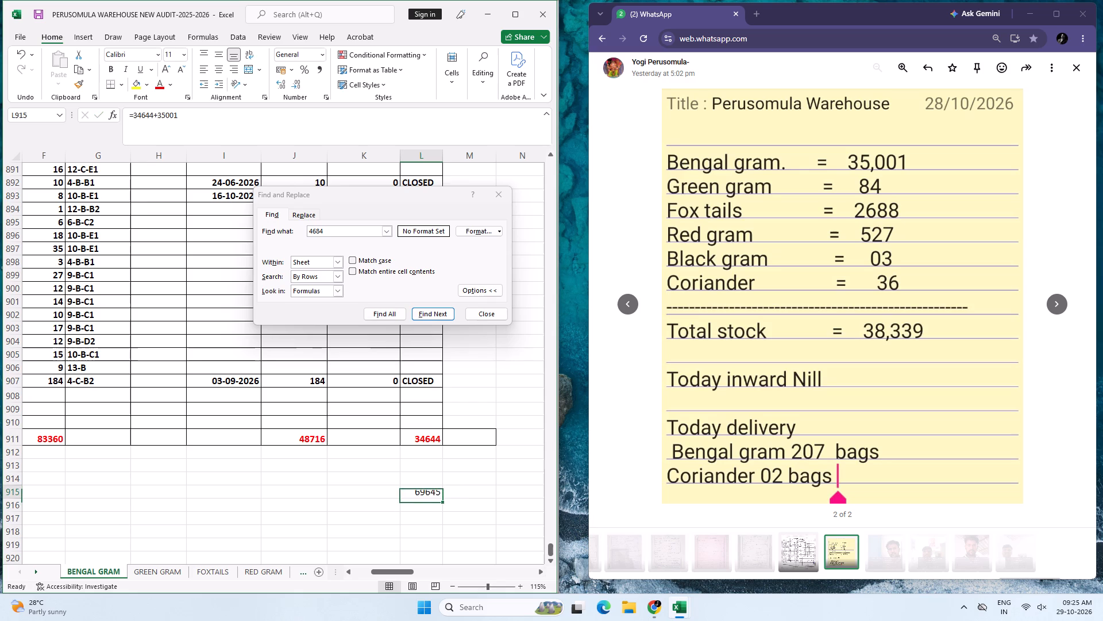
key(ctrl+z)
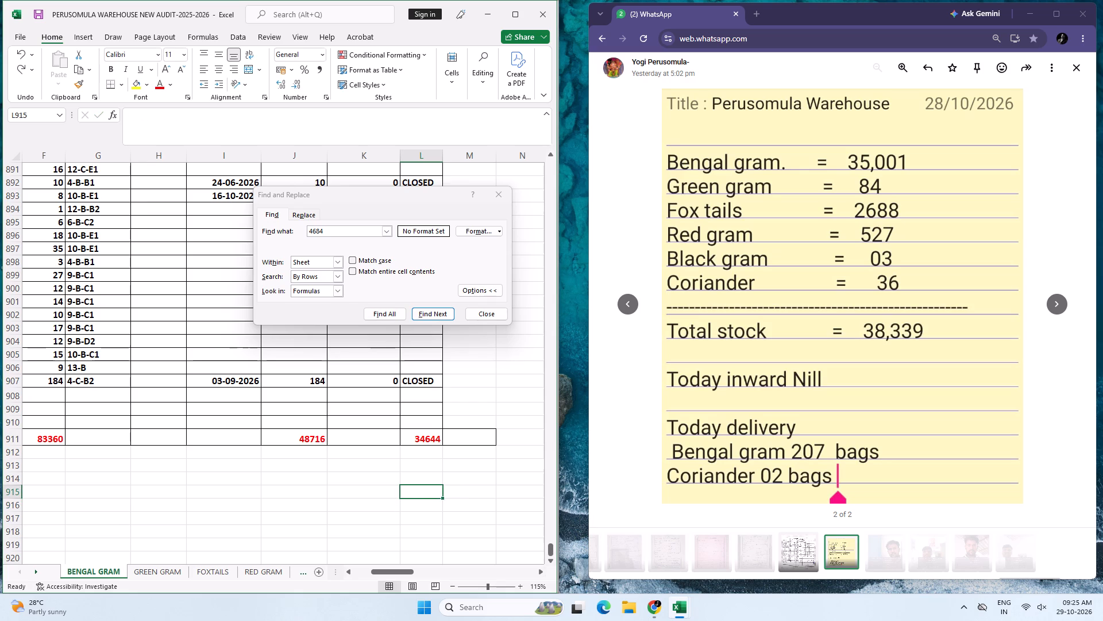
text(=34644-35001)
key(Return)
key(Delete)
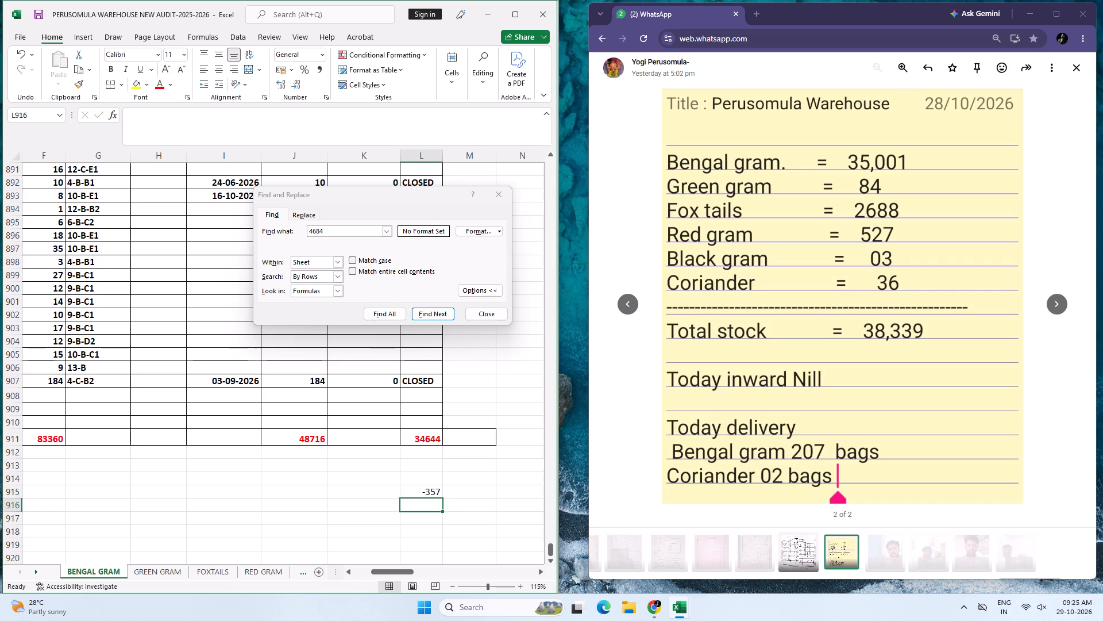
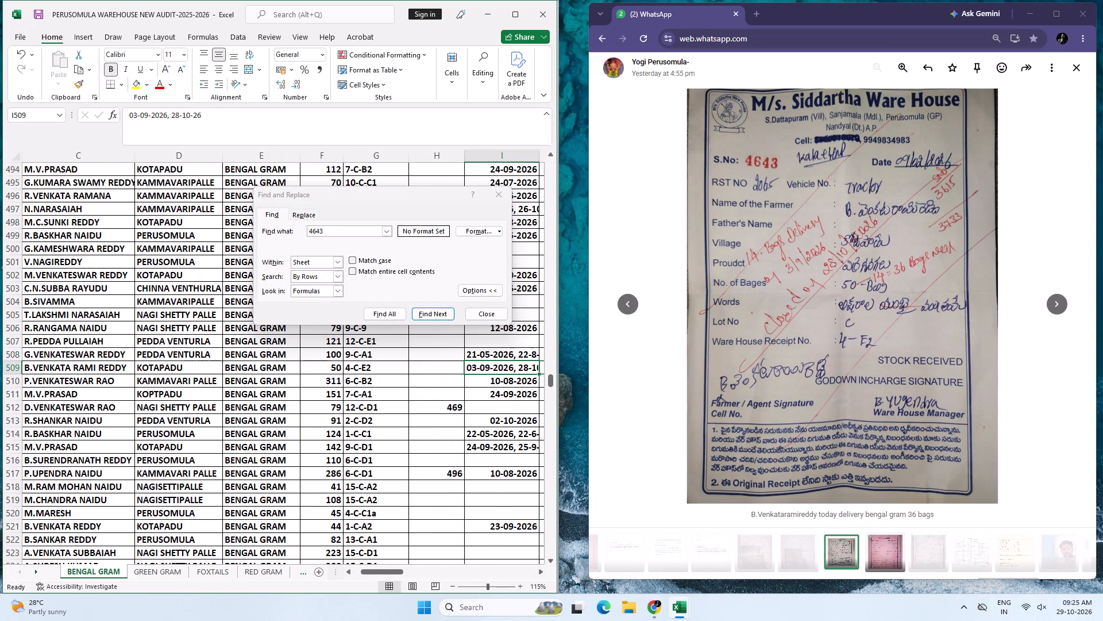
Check the outward quantity and balance for receipt 4643 in the BENGAL GRAM sheet against the 36-bag delivery receipt photo.
key(Tab)
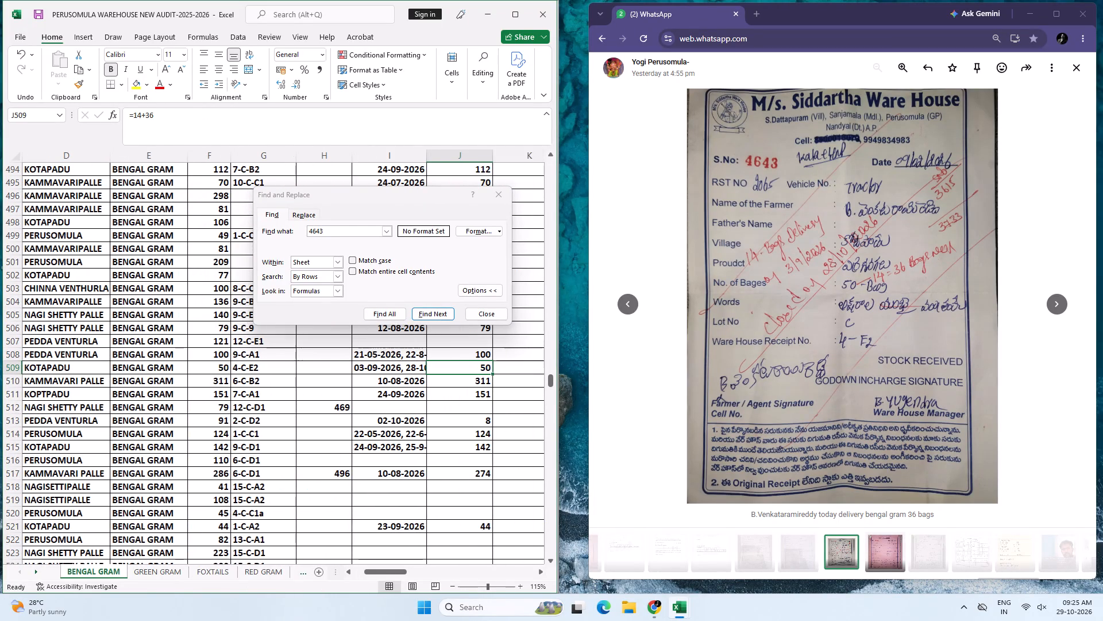
key(Tab)
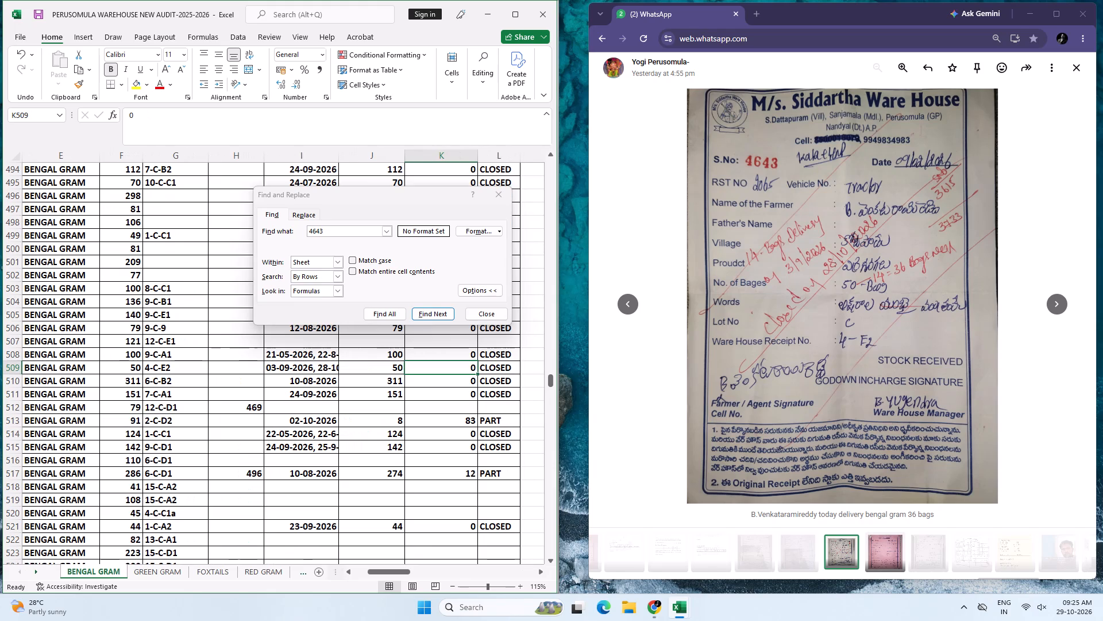
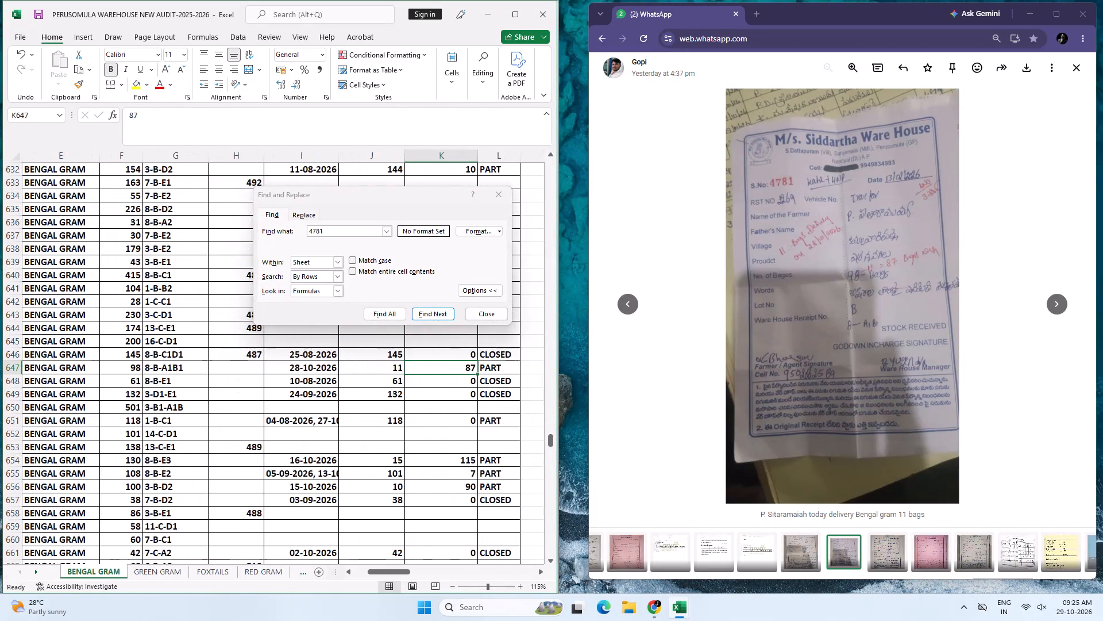
Save the PERUSOMULA WAREHOUSE NEW AUDIT-2025-2026 workbook.
key(ctrl+s)
key(ctrl+s)
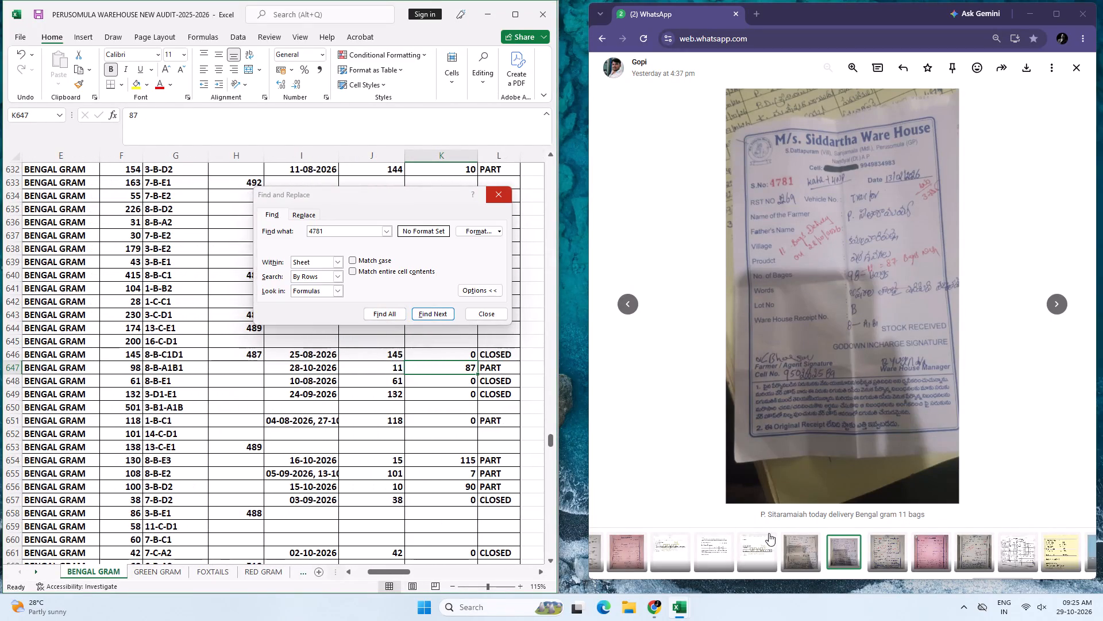
Examine the handwritten delivery date, bag quantities and lot on the receipt 4781 photo against its row in the BENGAL GRAM sheet.
scroll(878, 241, up, 10)
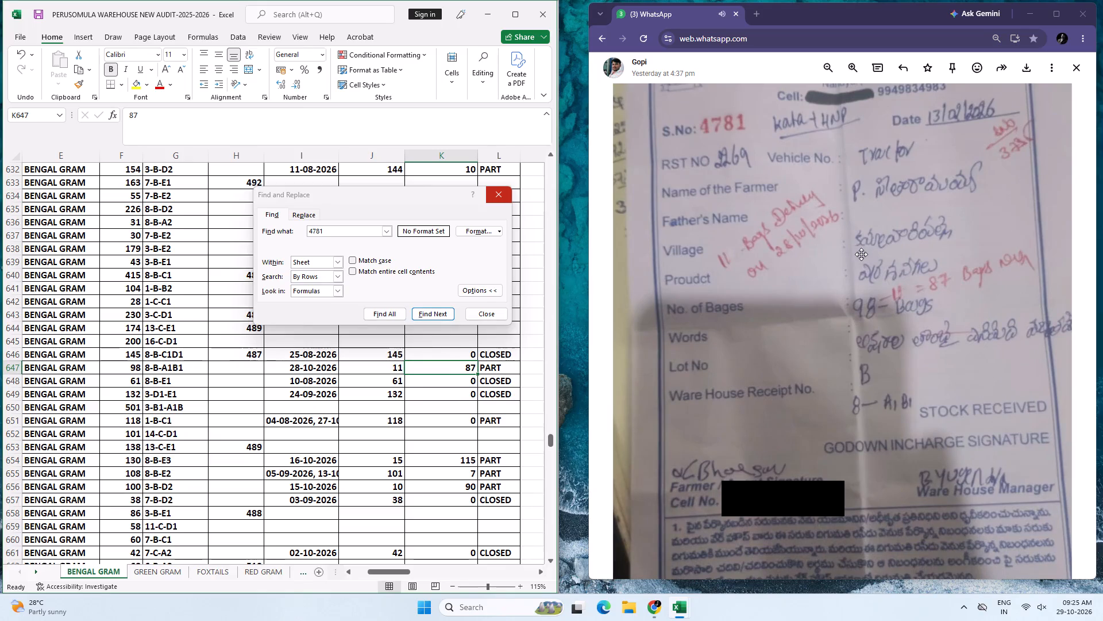
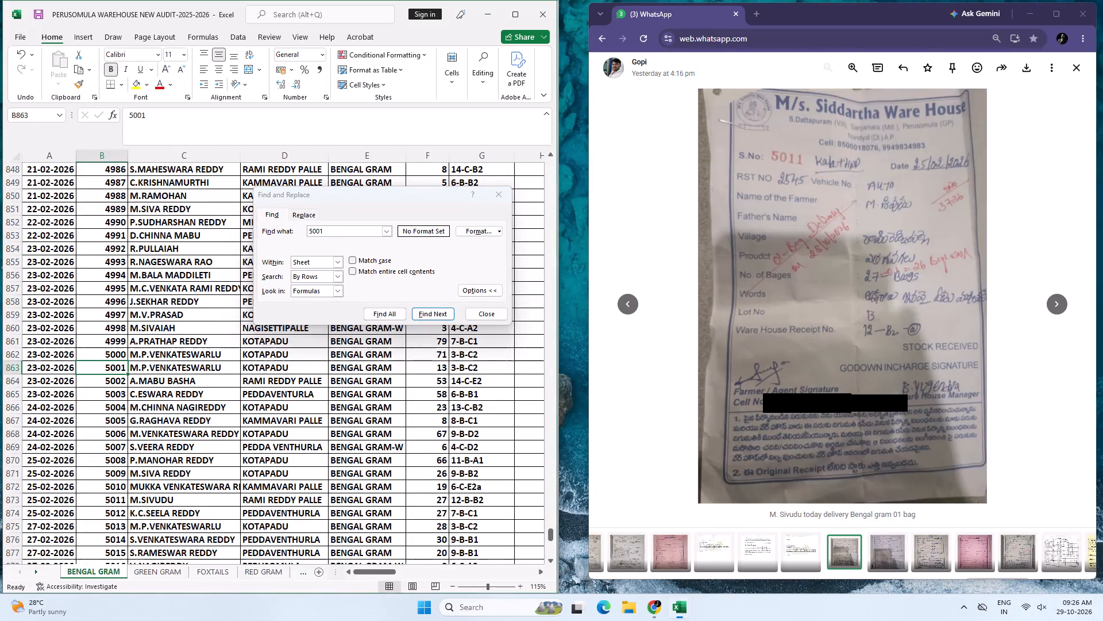
Check the delivery date, outward quantity and balance in the row for receipt 5001 in the BENGAL GRAM sheet.
key(Tab)
key(Tab)
key(Tab)
key(Tab)
key(Tab)
key(Tab)
key(Tab)
key(Tab)
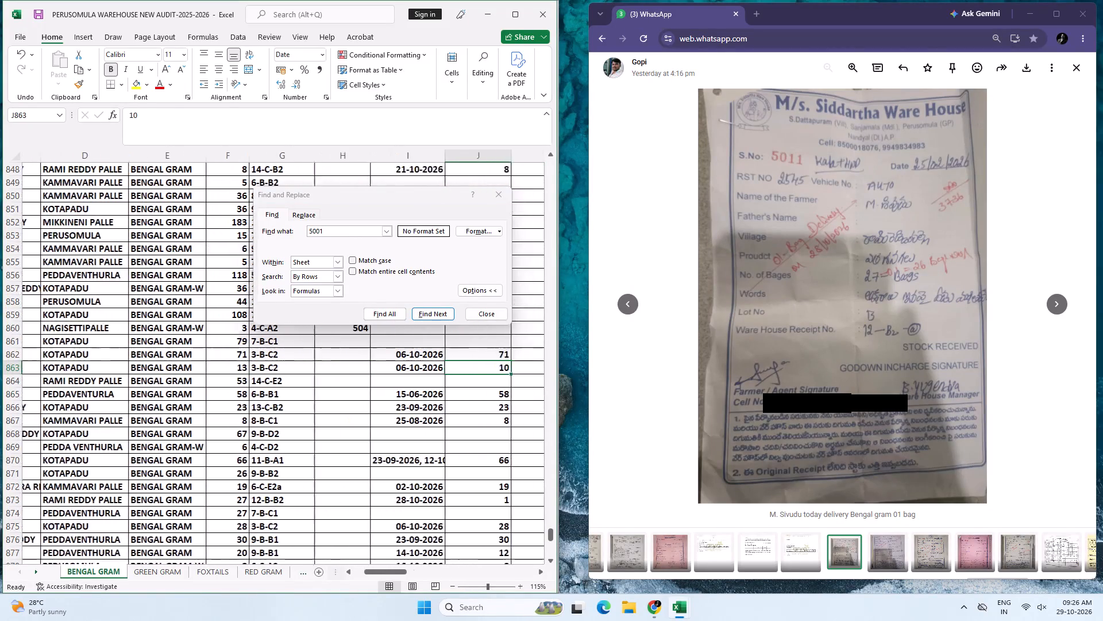
key(Tab)
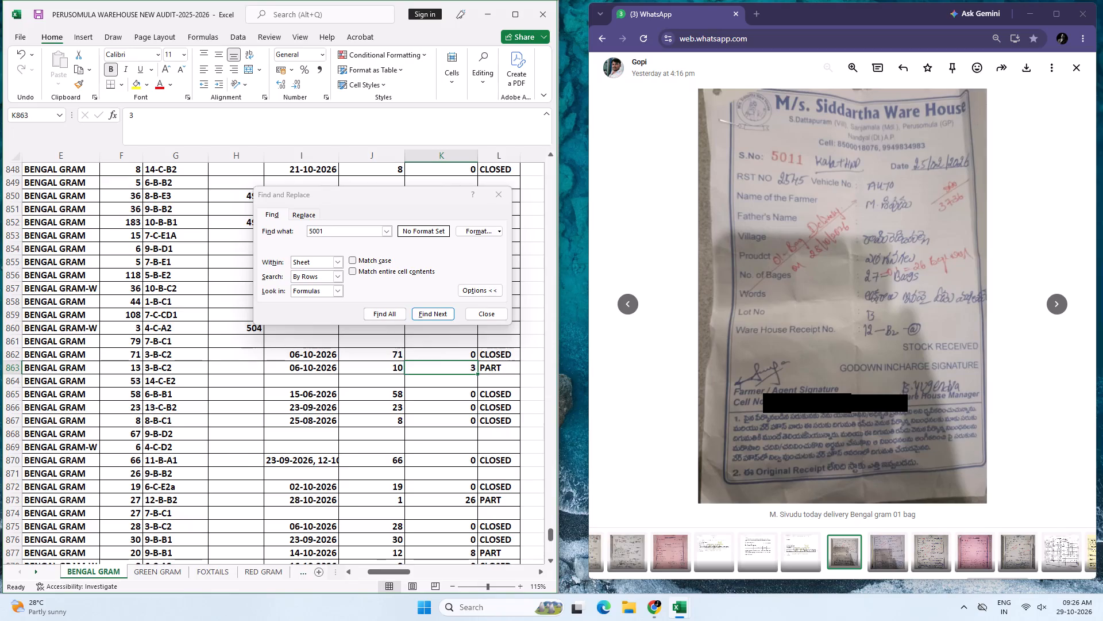
click(325, 365)
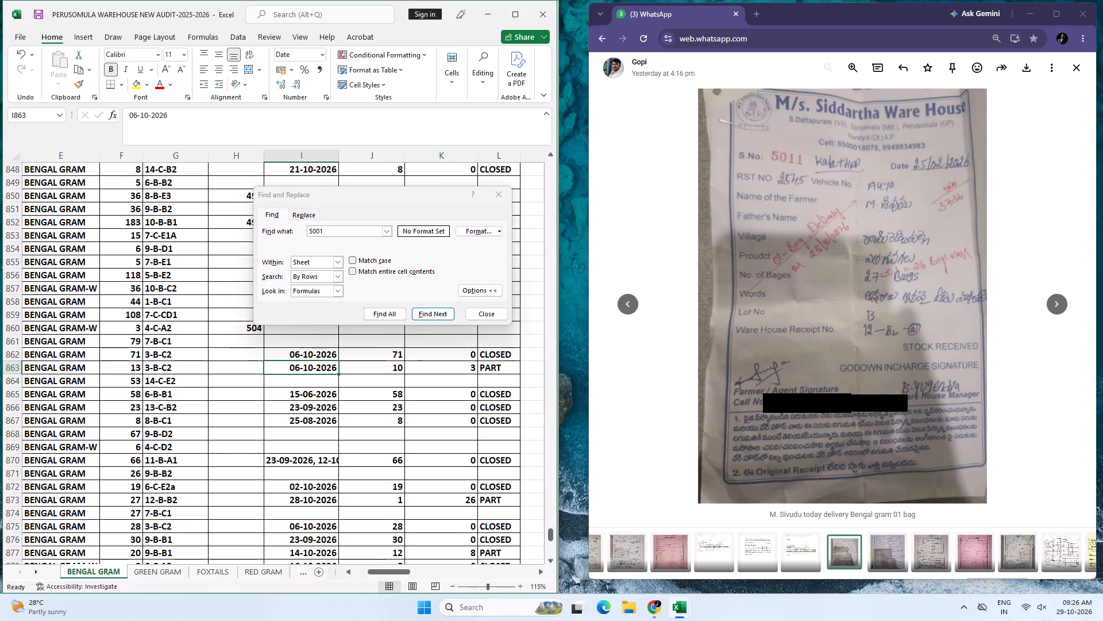
key(Left)
key(Left)
key(Left)
key(Left)
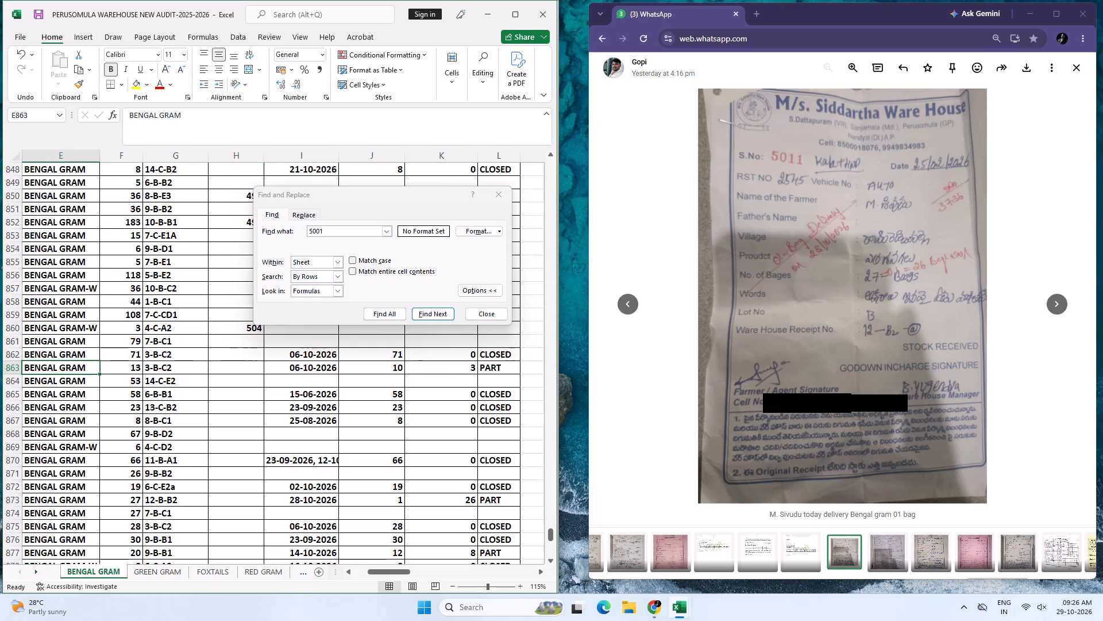
Find receipt 5011 in the BENGAL GRAM sheet and check its delivery date, outward quantity and balance against the receipt photo.
drag(349, 233, 279, 232)
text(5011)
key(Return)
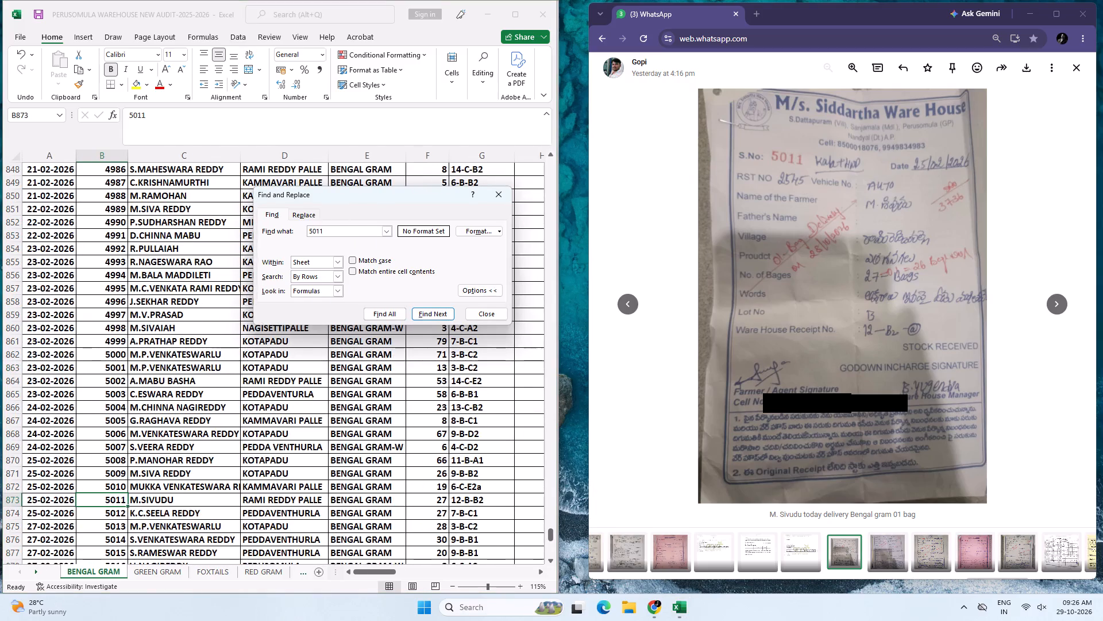
click(114, 501)
key(Tab)
key(Tab)
key(Tab)
key(Tab)
key(Tab)
key(Tab)
key(Tab)
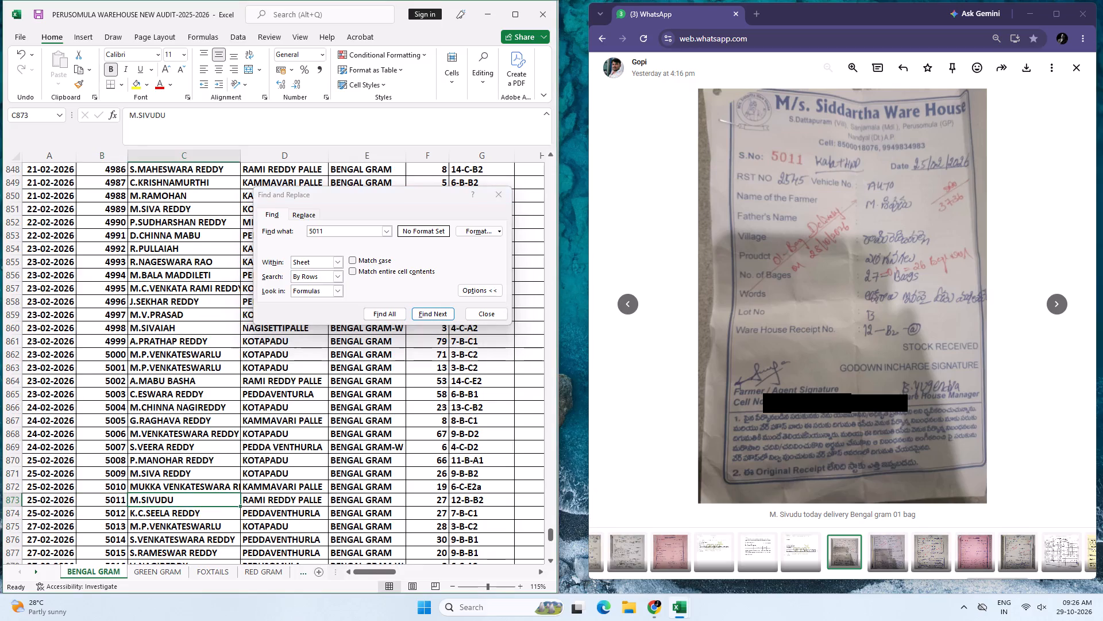
key(Tab)
key(Tab)
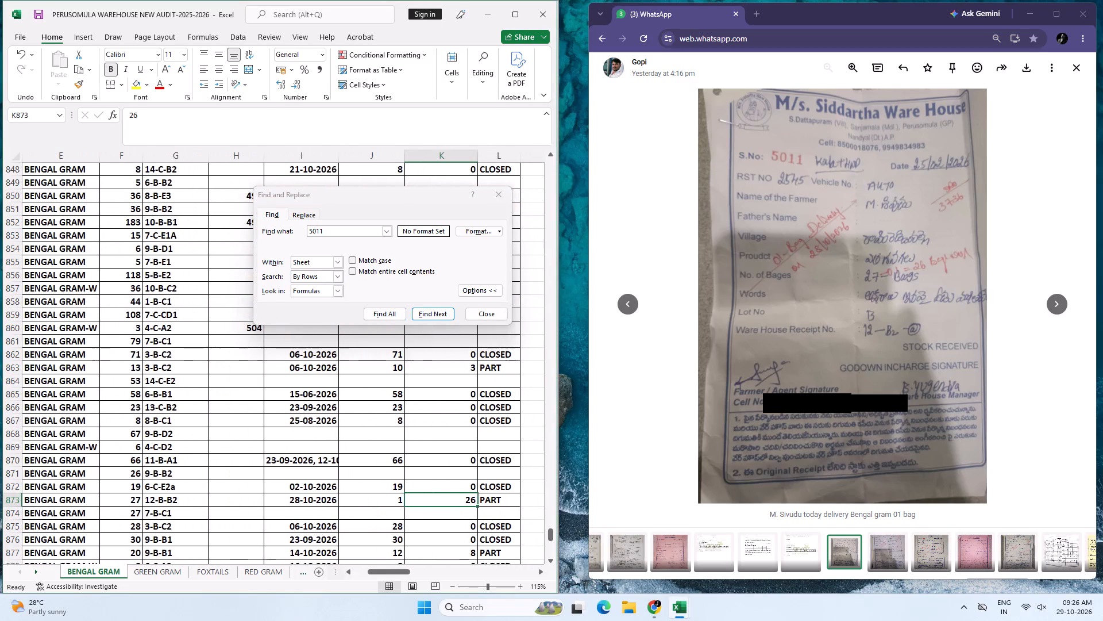
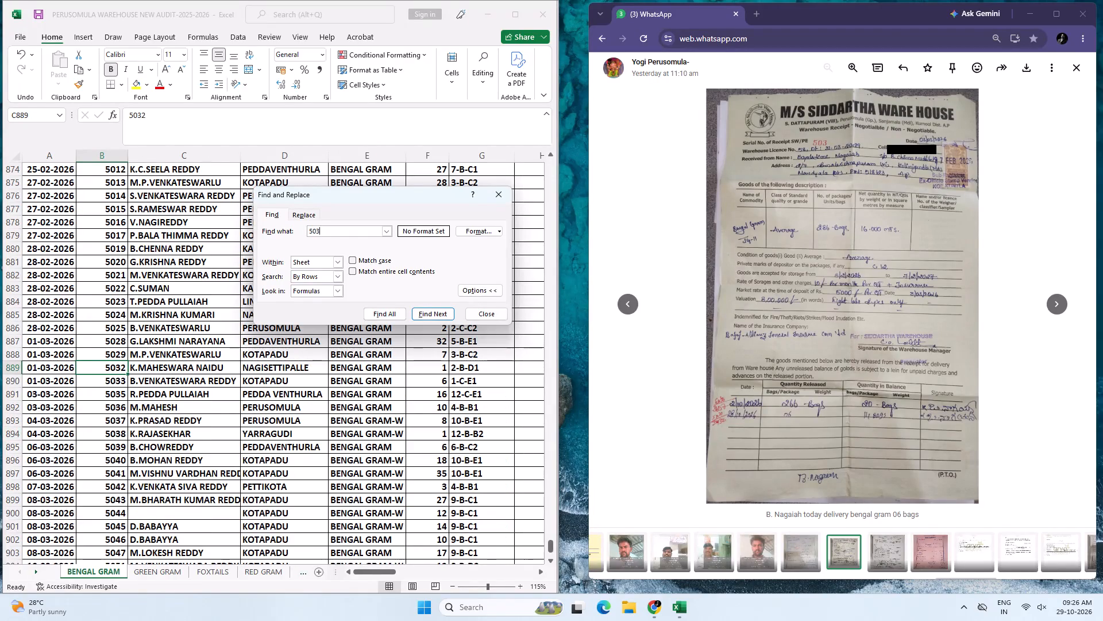
Search the BENGAL GRAM sheet for 503 through its matches up to the row whose renewed receipt column reads 503.
key(Return)
key(Return)
key(Return)
key(Return)
key(Return)
key(Return)
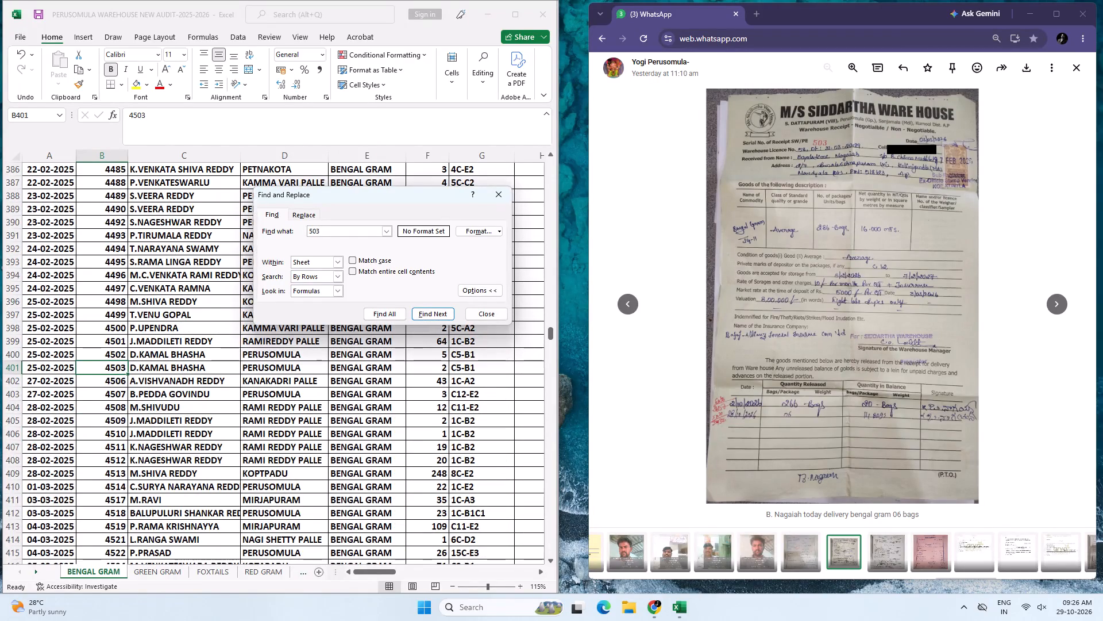
key(Return)
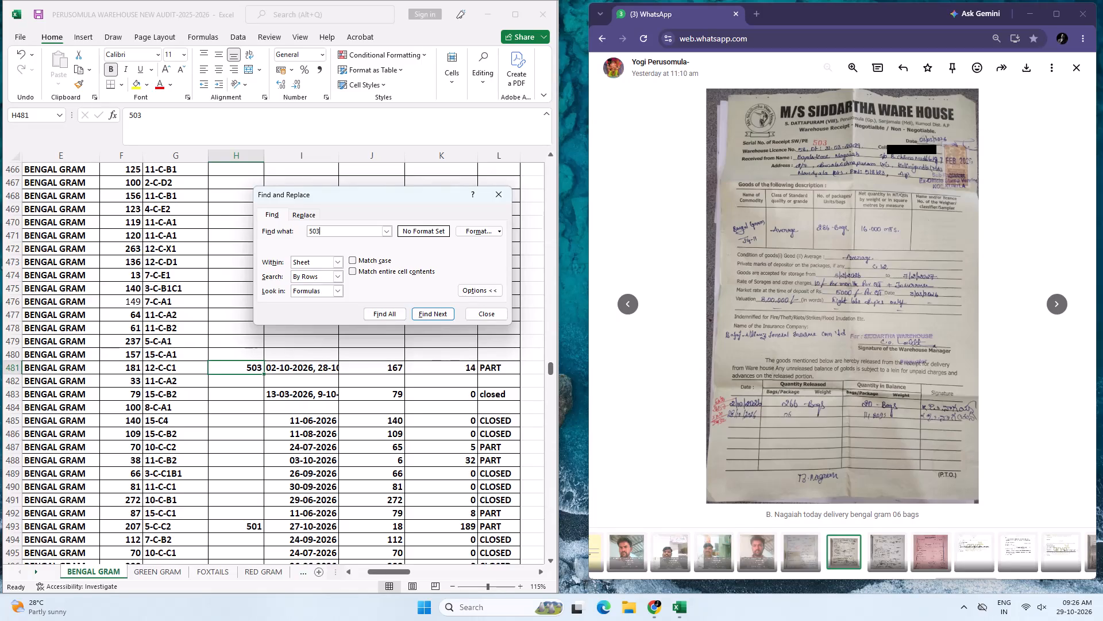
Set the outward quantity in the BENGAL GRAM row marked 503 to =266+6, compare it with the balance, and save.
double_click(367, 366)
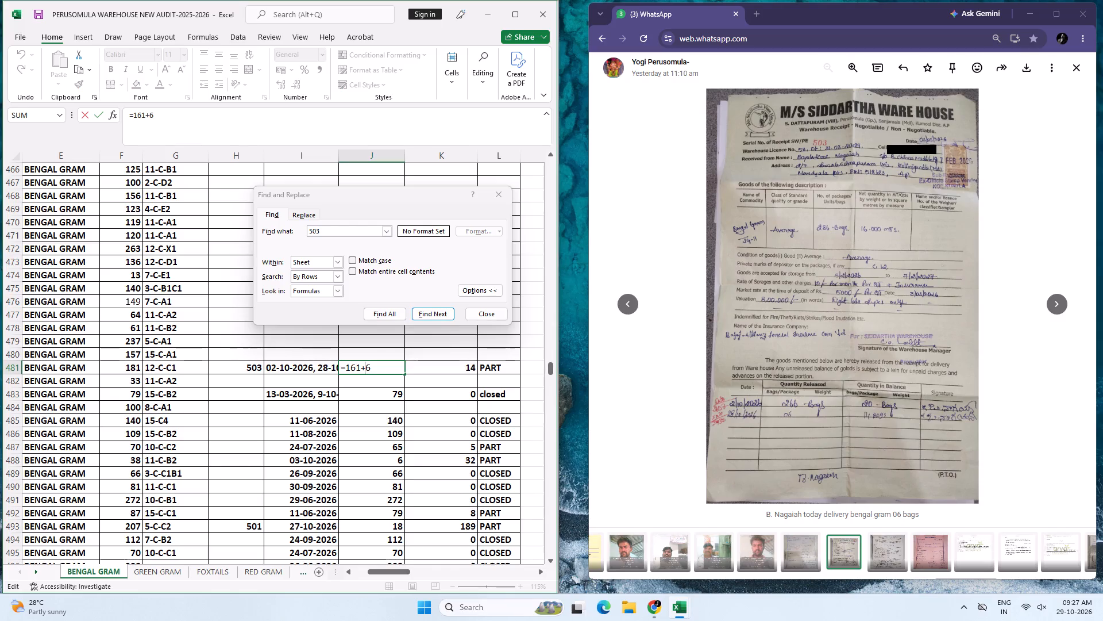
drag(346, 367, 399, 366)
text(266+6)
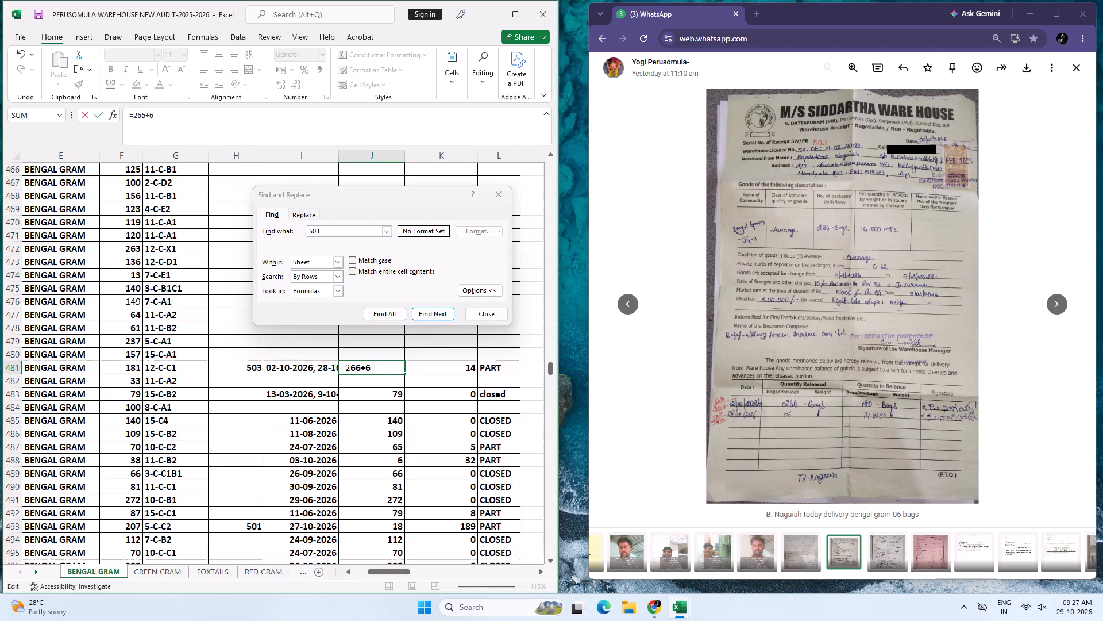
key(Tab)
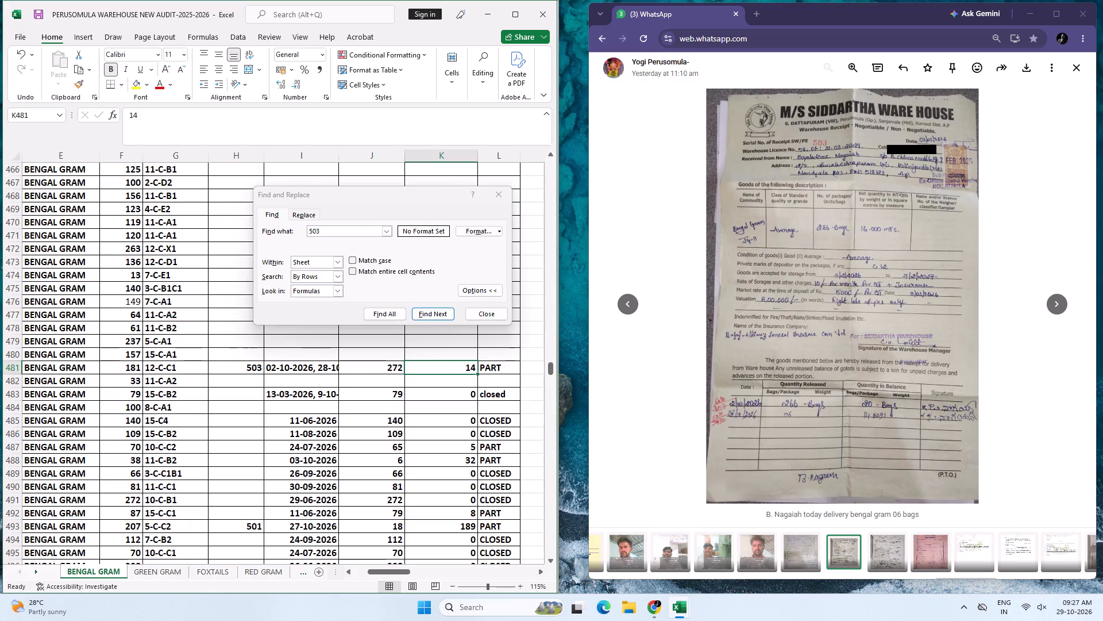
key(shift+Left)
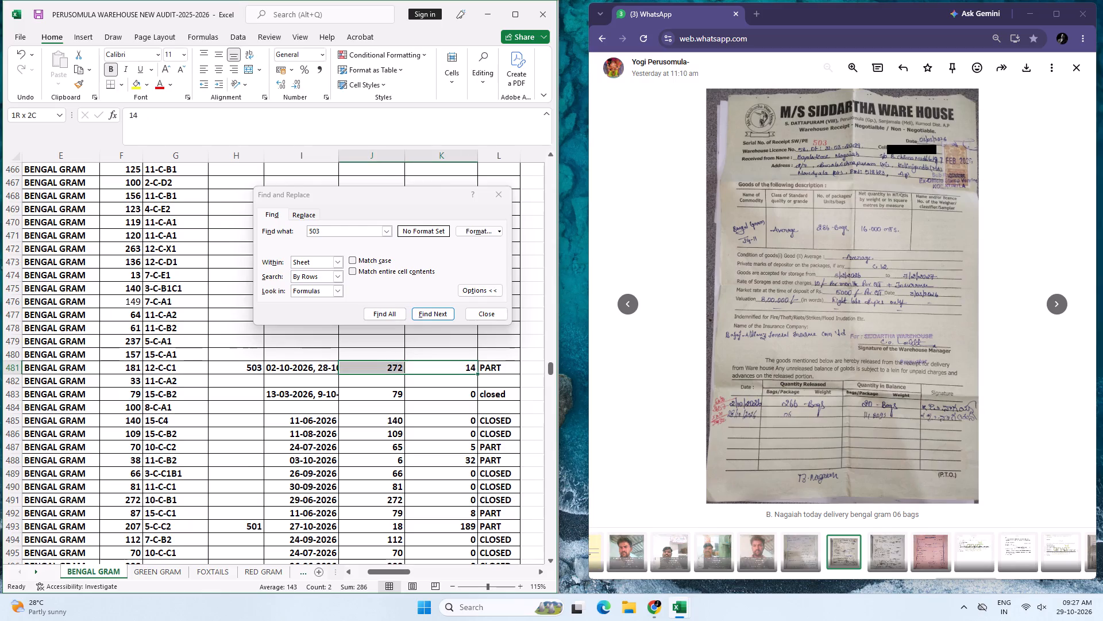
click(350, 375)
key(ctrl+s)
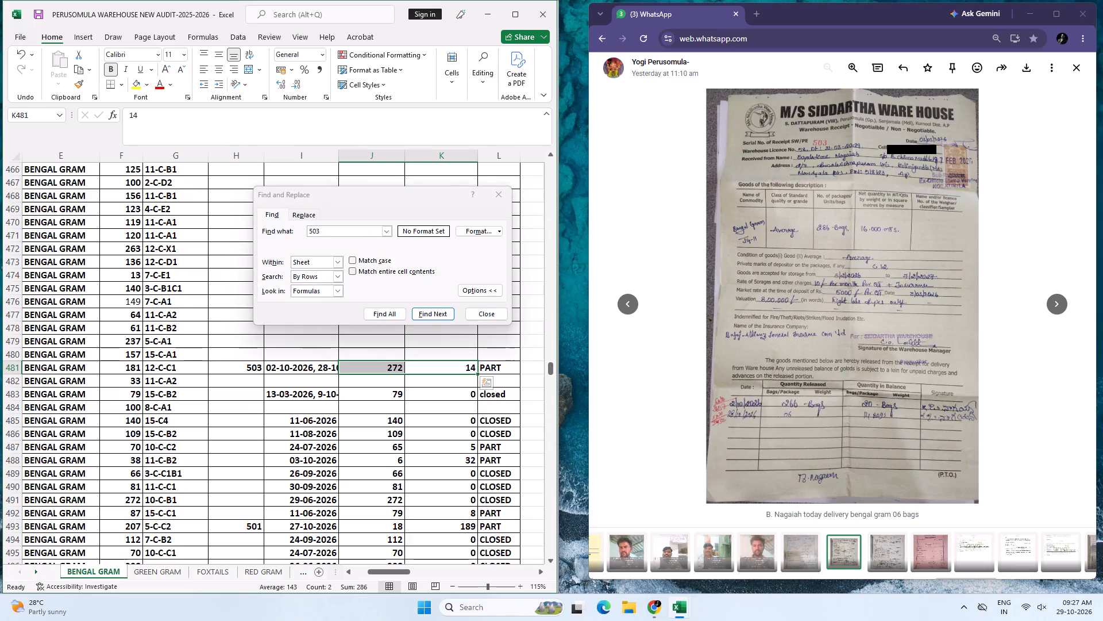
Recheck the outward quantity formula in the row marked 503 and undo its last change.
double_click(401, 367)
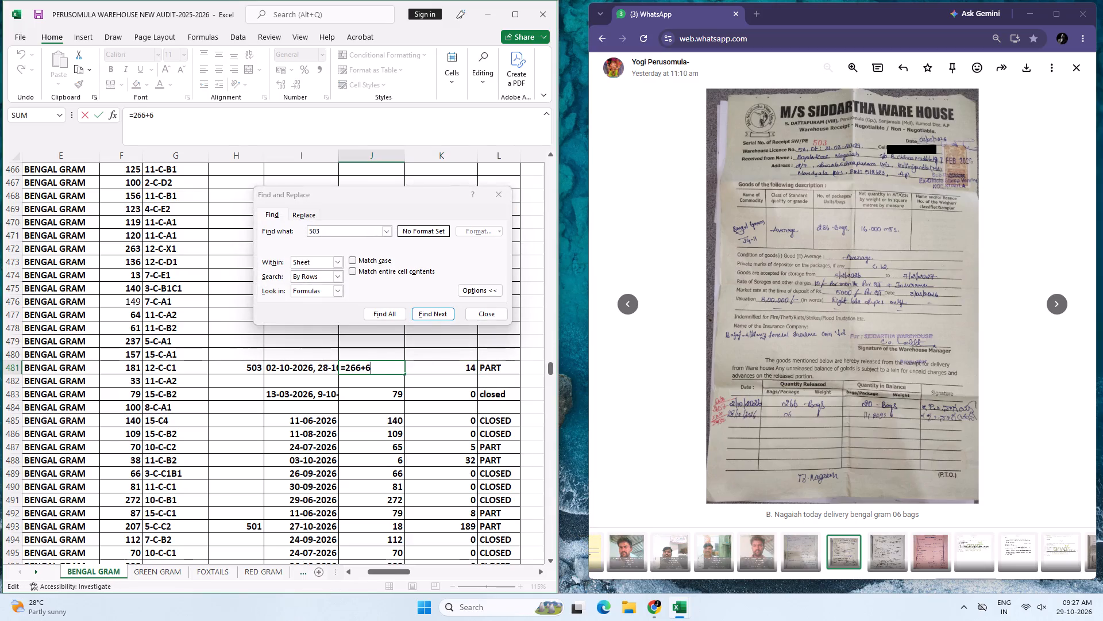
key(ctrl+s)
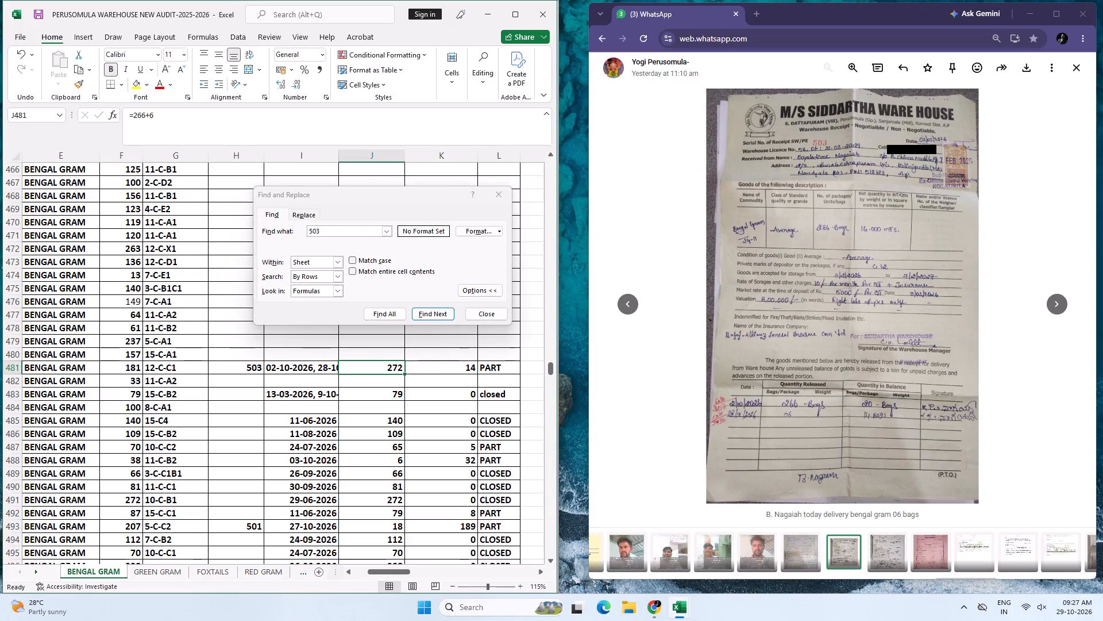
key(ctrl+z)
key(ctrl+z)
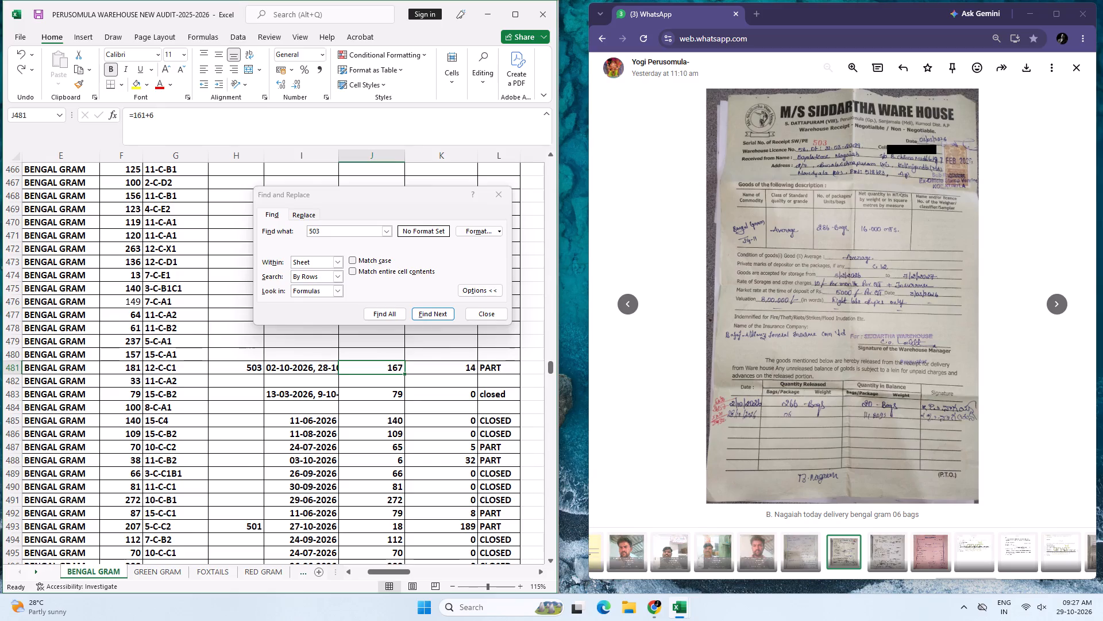
Check the outward quantity formula in the row marked 503 and the sum of its outward quantity and balance.
double_click(383, 367)
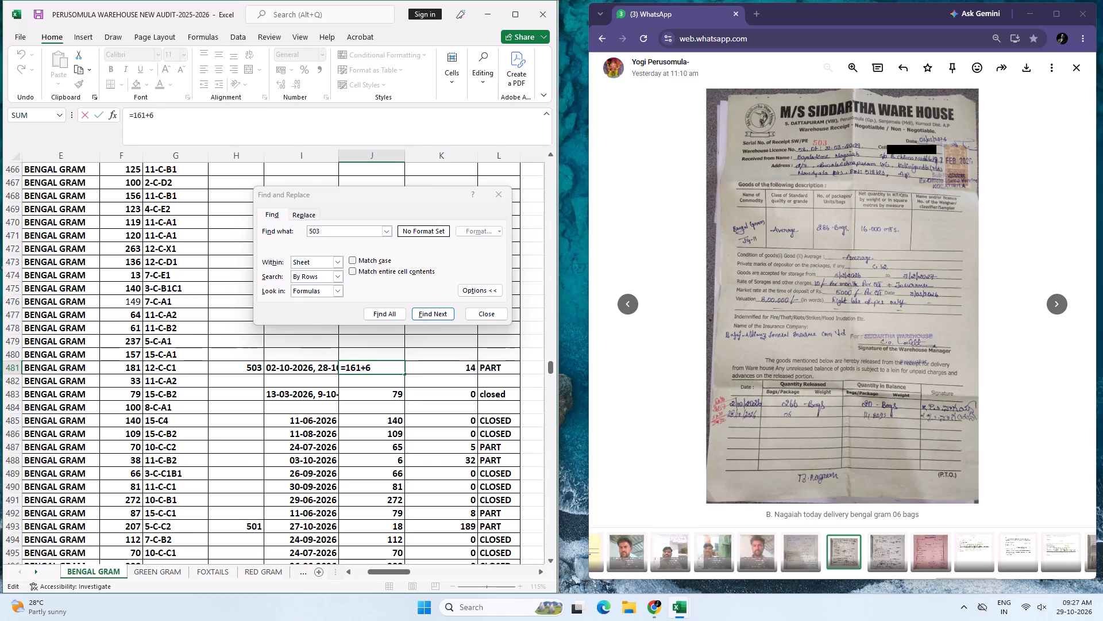
click(379, 393)
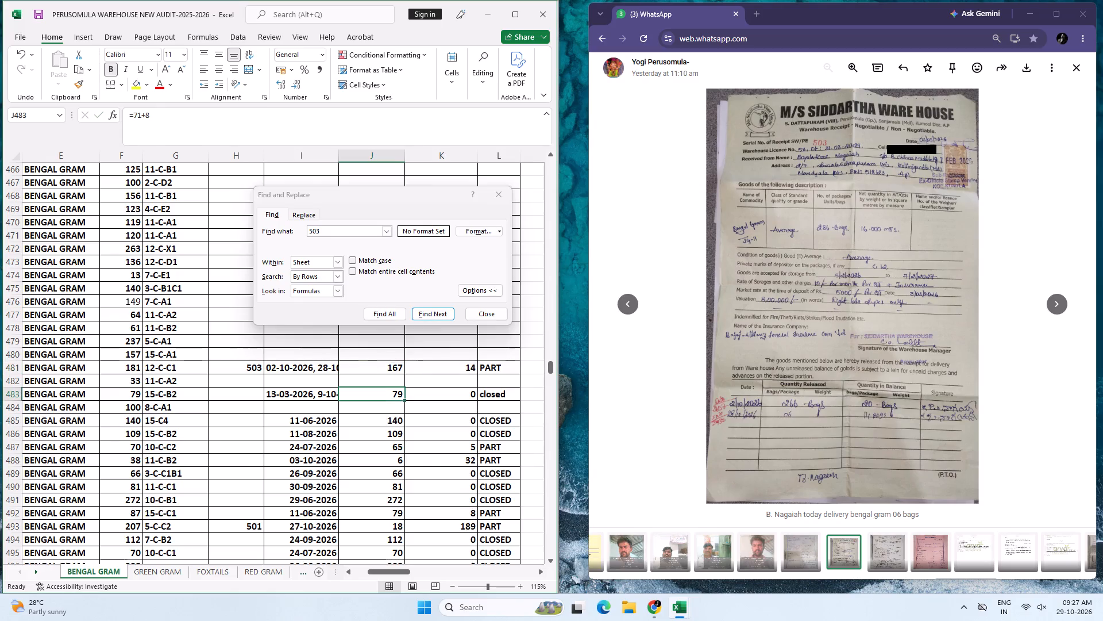
double_click(383, 365)
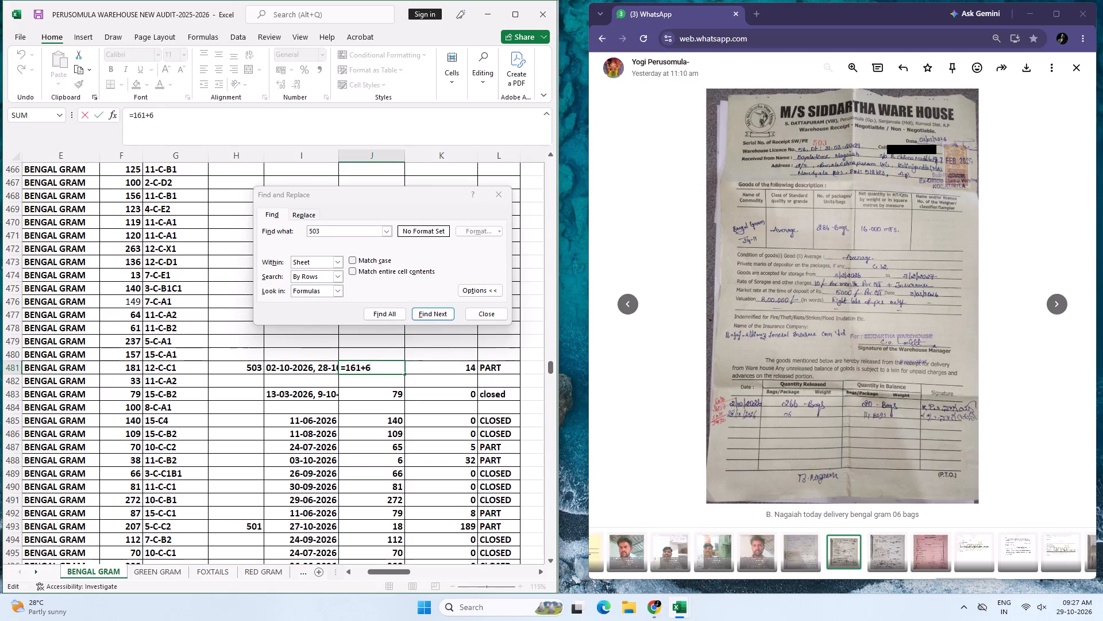
click(375, 382)
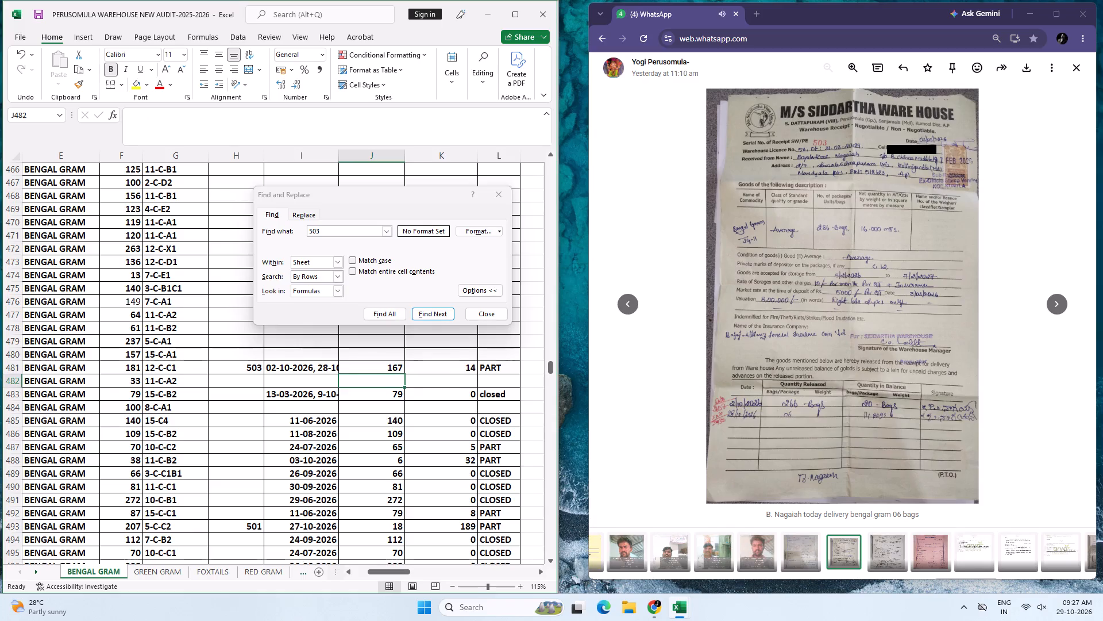
drag(384, 366, 443, 368)
Save the PERUSOMULA WAREHOUSE NEW AUDIT-2025-2026 workbook.
key(ctrl+s)
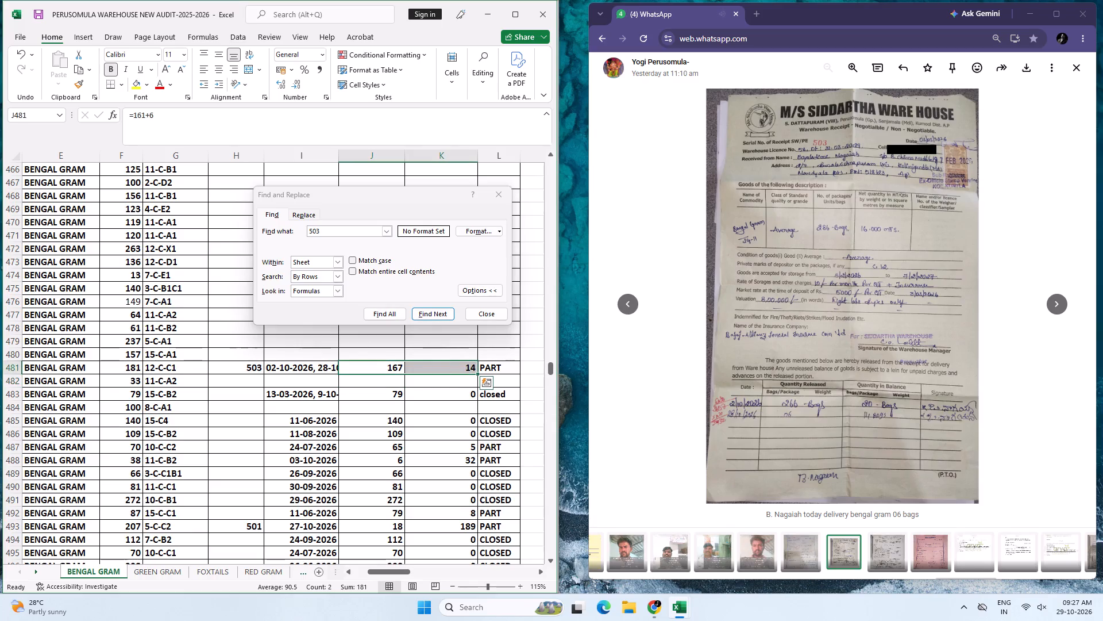
Search the BENGAL GRAM sheet again for 503 to look for the entry matching the receipt photo.
click(438, 315)
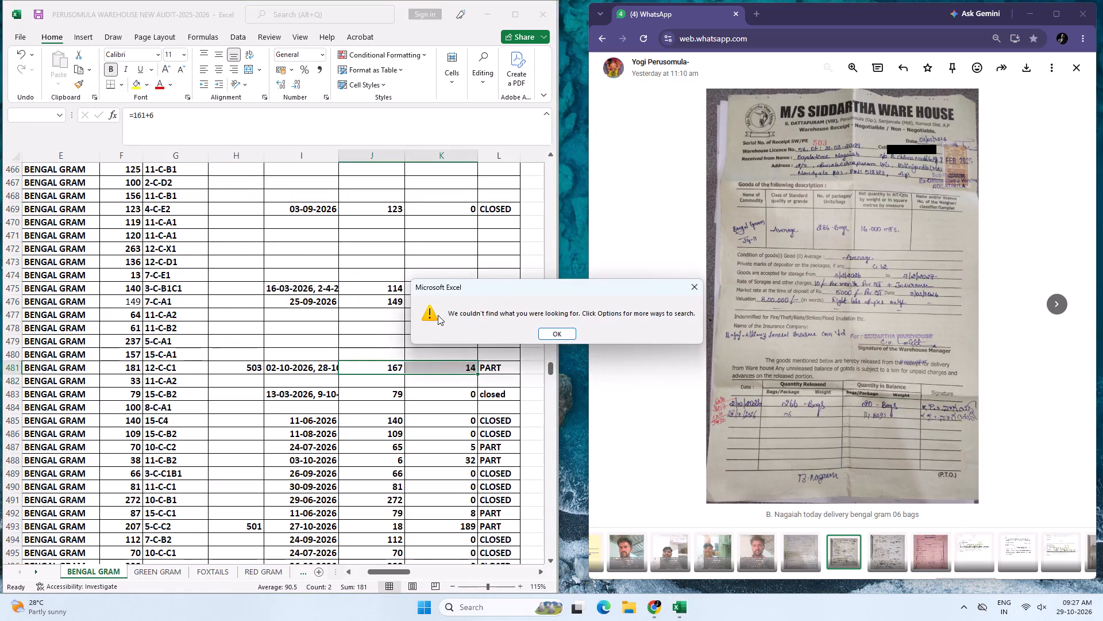
click(569, 329)
click(401, 353)
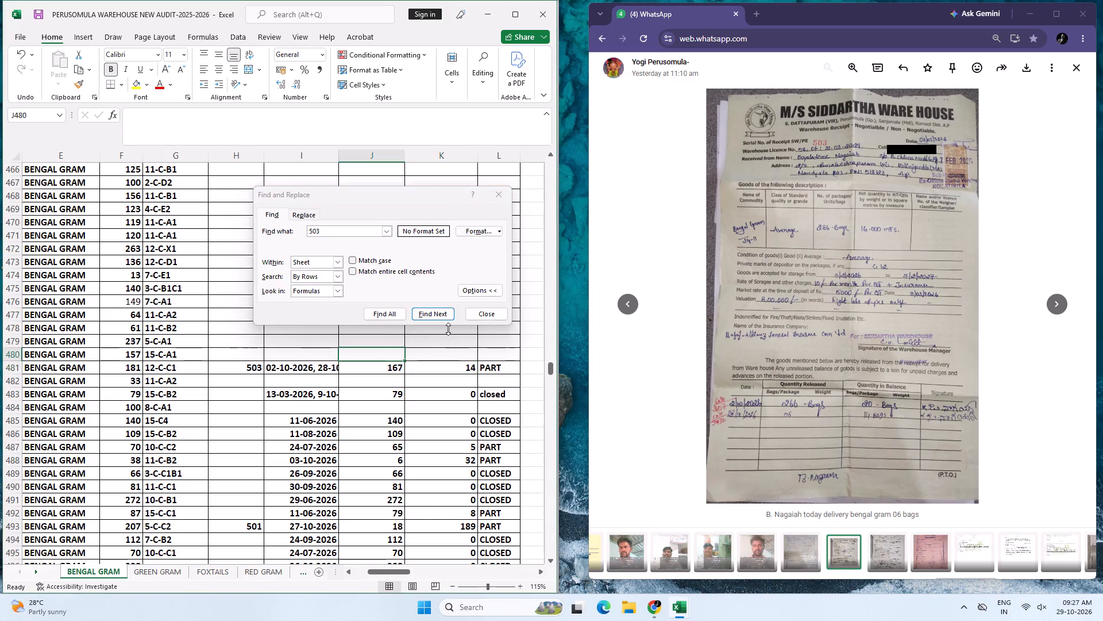
click(434, 313)
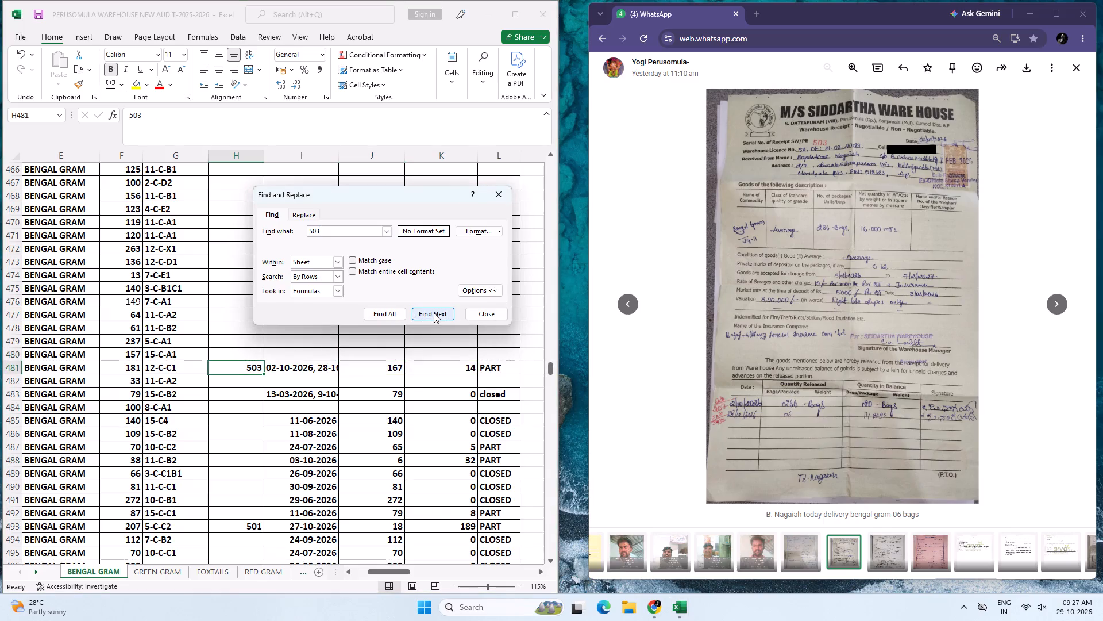
Cycle through the matches for 503 in the BENGAL GRAM sheet to examine the entries for that receipt number.
click(434, 313)
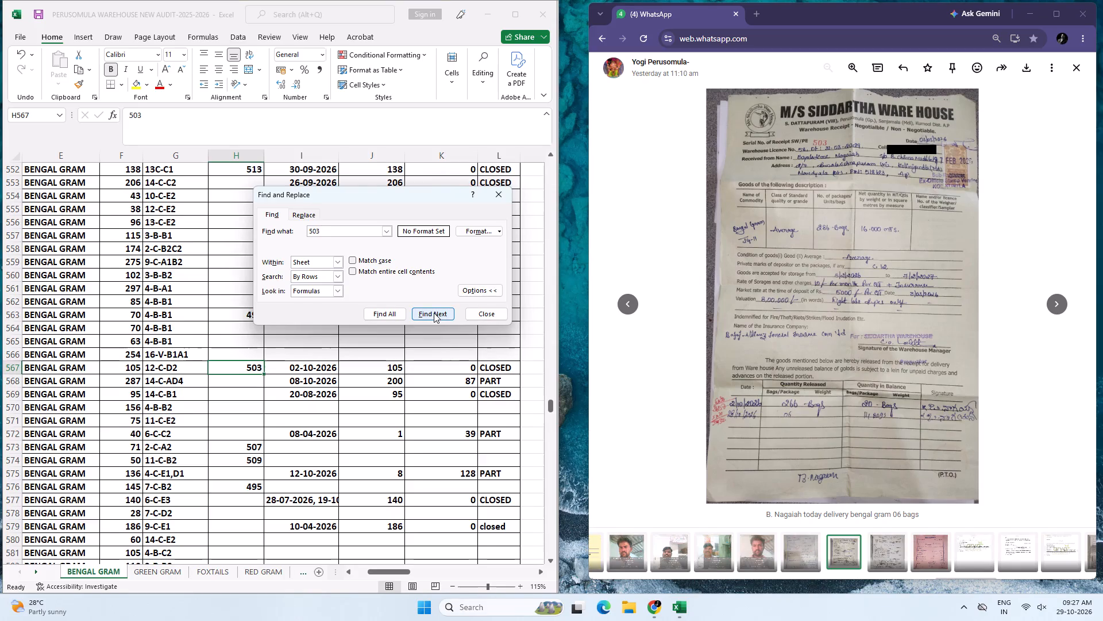
click(434, 313)
click(434, 313)
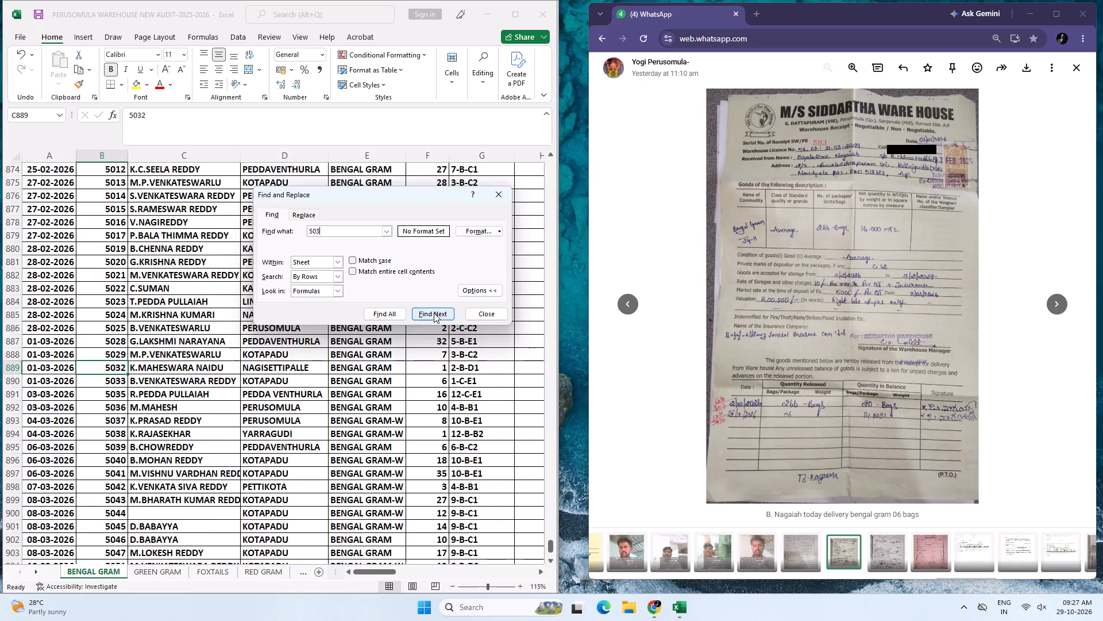
triple_click(434, 313)
triple_click(434, 313)
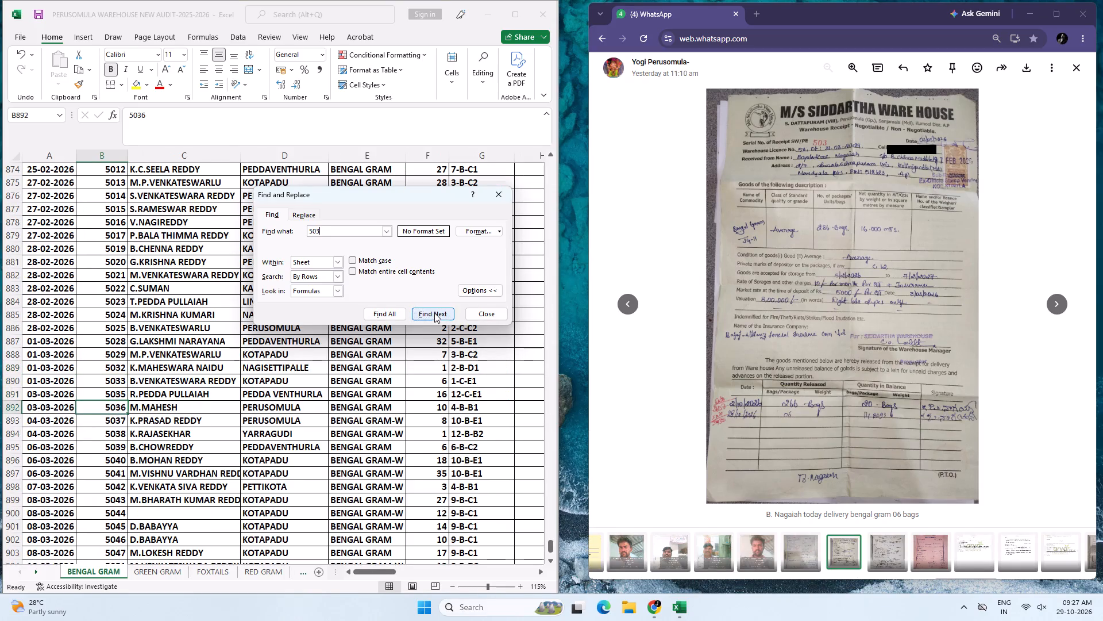
click(434, 313)
click(434, 313)
click(434, 313)
click(434, 313)
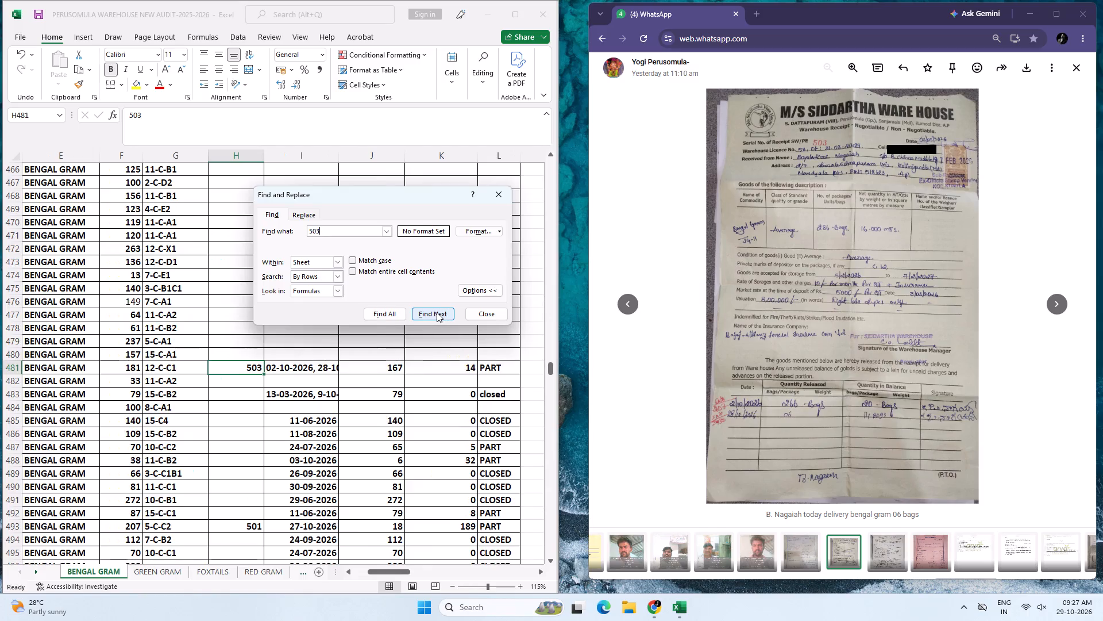
Inspect the formula behind the delivered bags in J481, and go to the next match for 503.
double_click(375, 367)
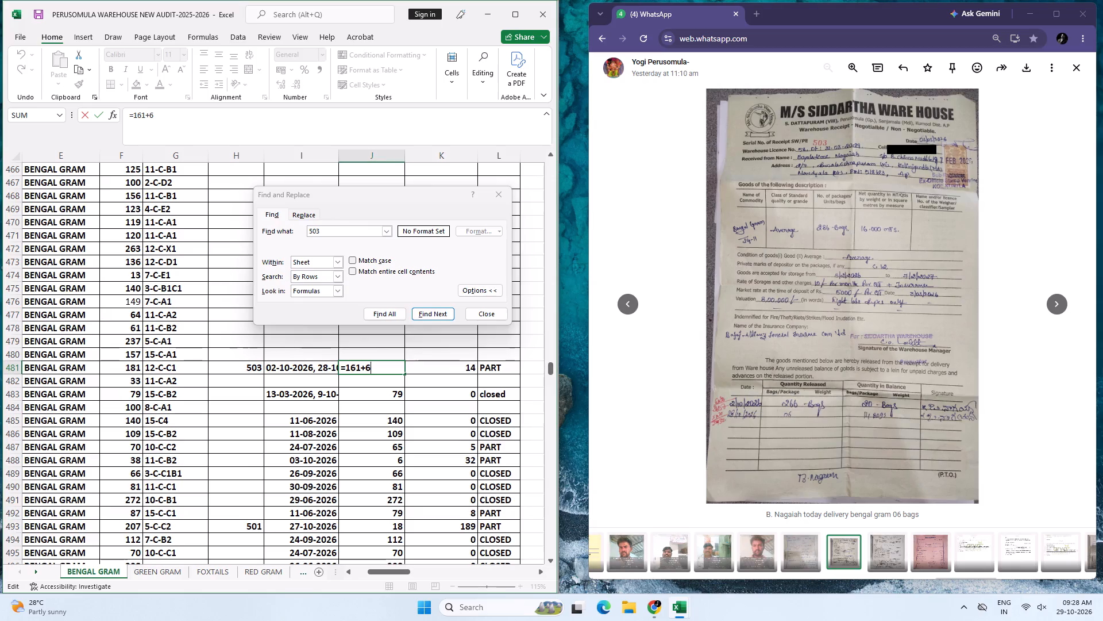
click(434, 312)
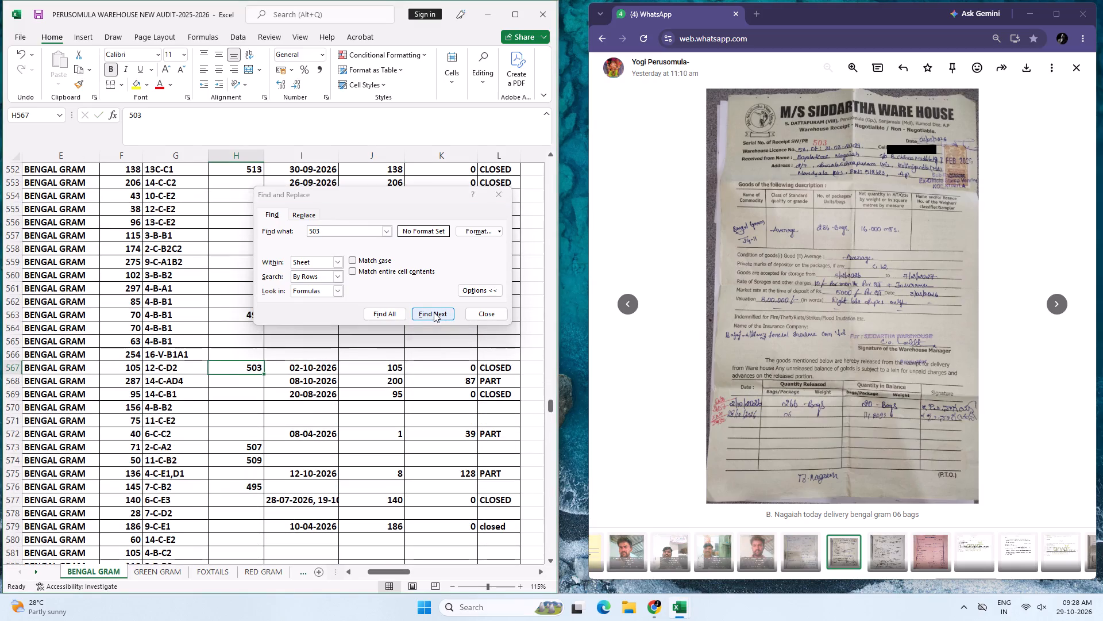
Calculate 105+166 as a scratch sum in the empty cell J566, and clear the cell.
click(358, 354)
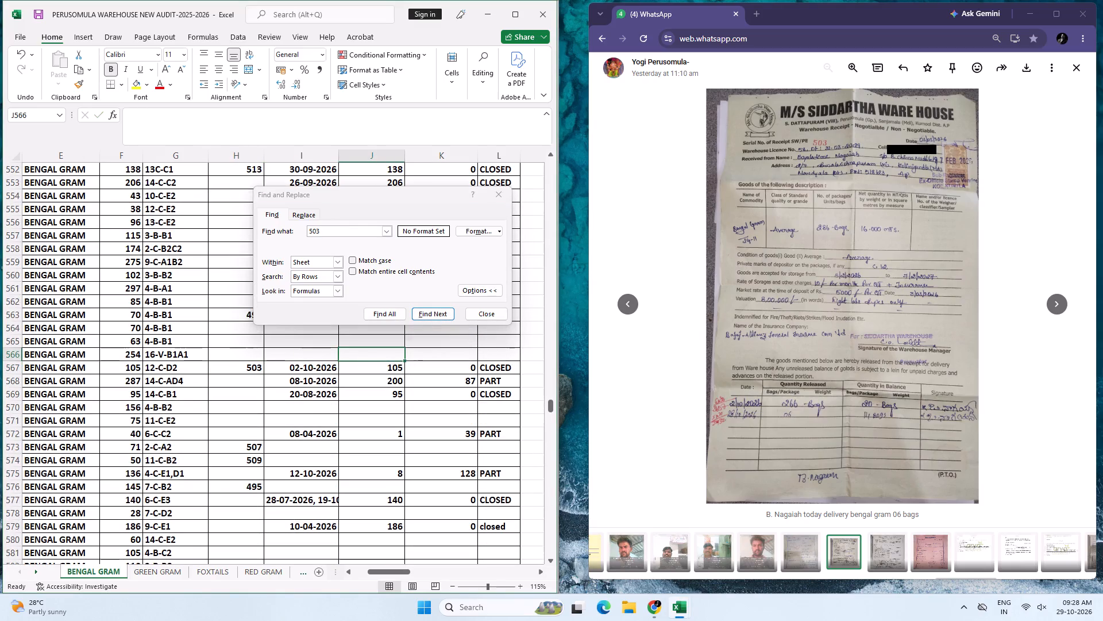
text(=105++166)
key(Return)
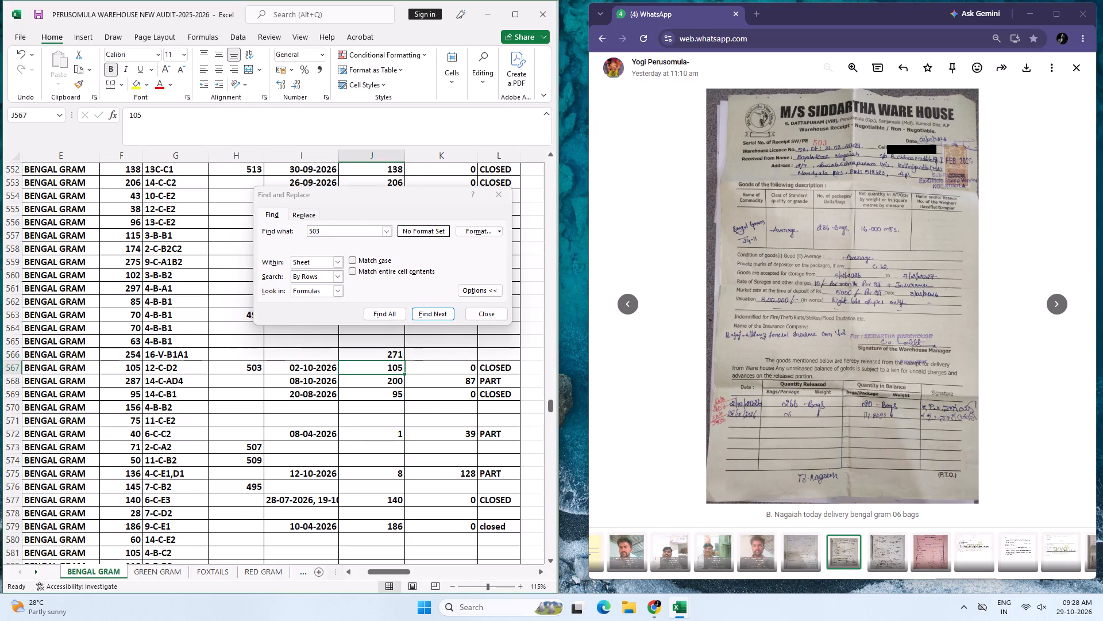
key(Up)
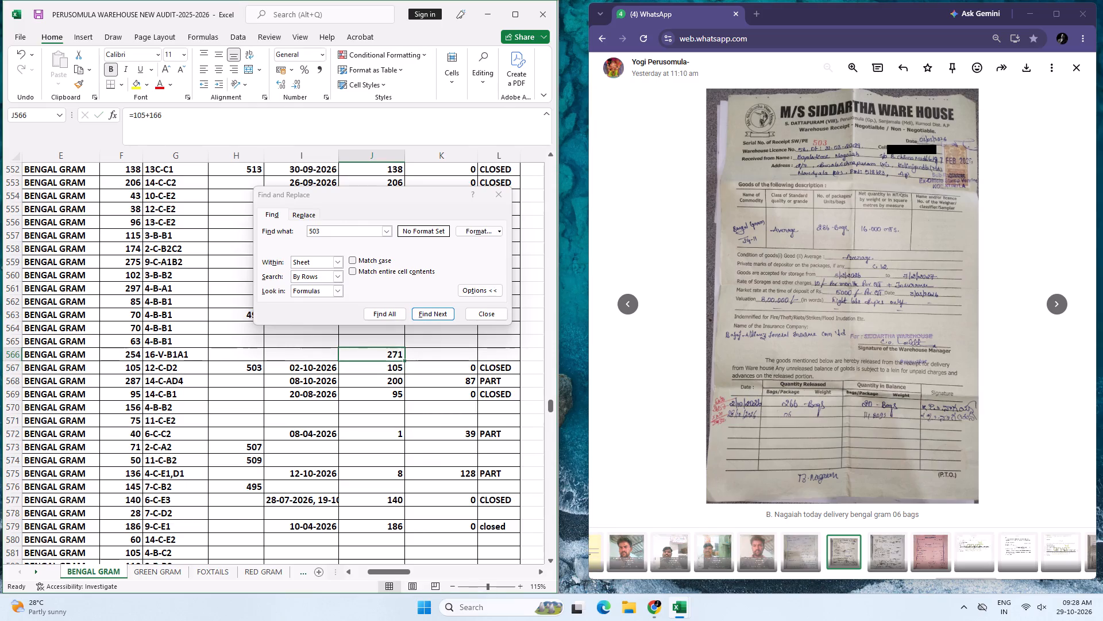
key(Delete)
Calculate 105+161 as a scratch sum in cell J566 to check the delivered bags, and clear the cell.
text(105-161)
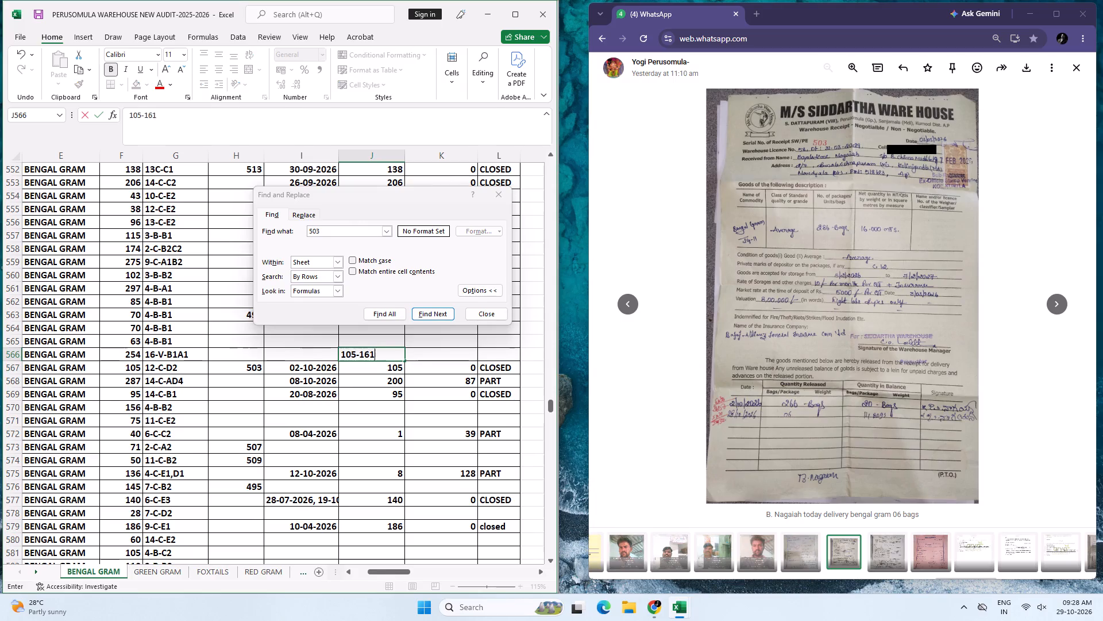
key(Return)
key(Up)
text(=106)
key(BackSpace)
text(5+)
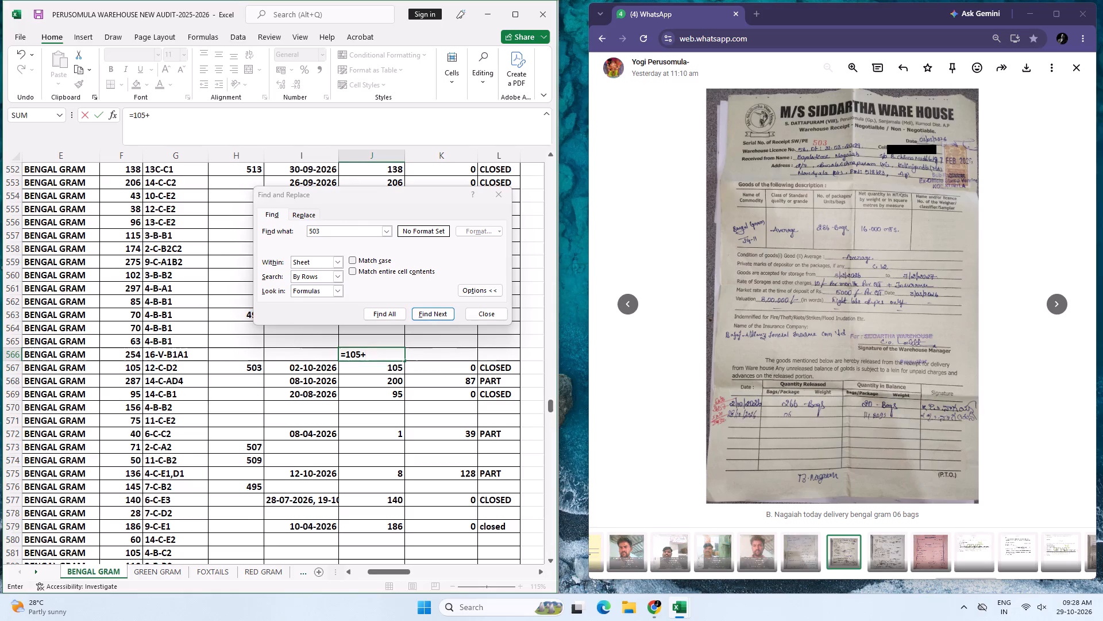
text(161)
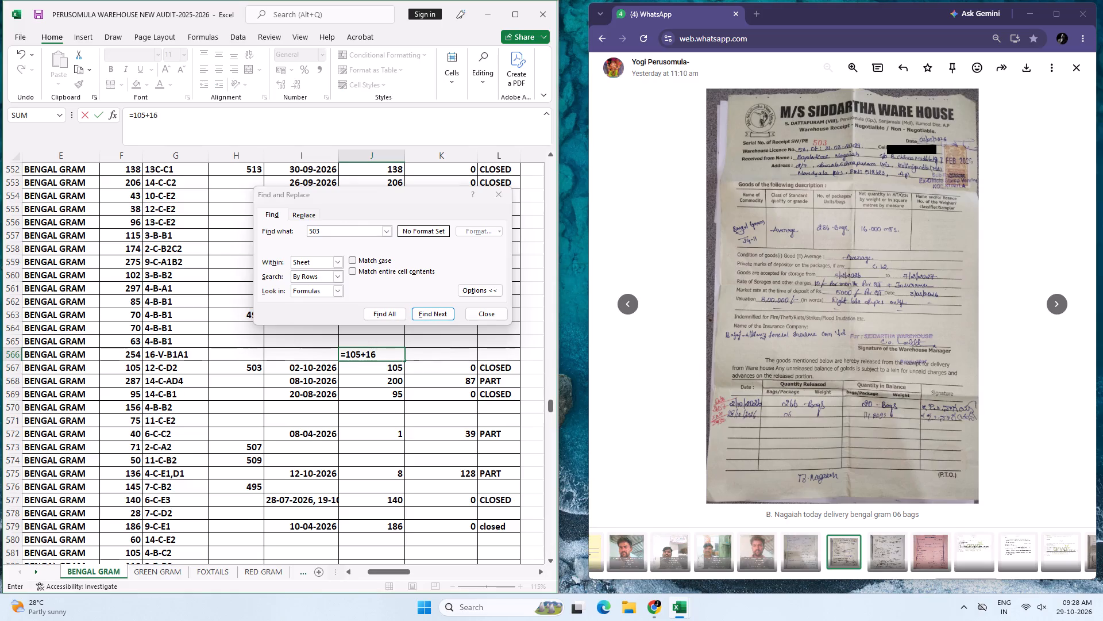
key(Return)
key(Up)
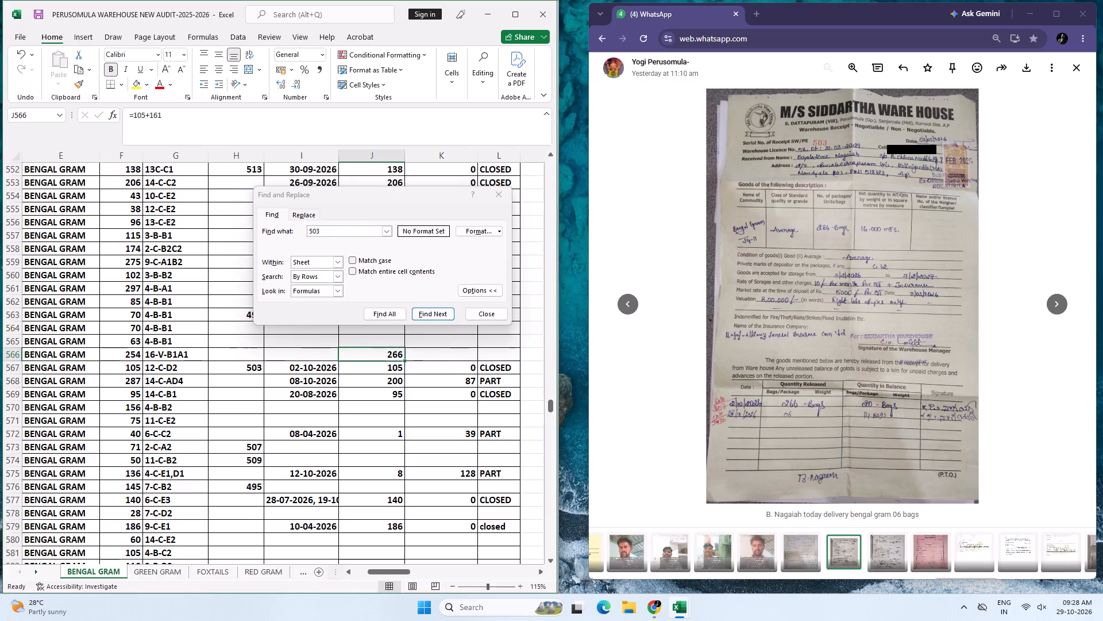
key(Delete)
Save the workbook.
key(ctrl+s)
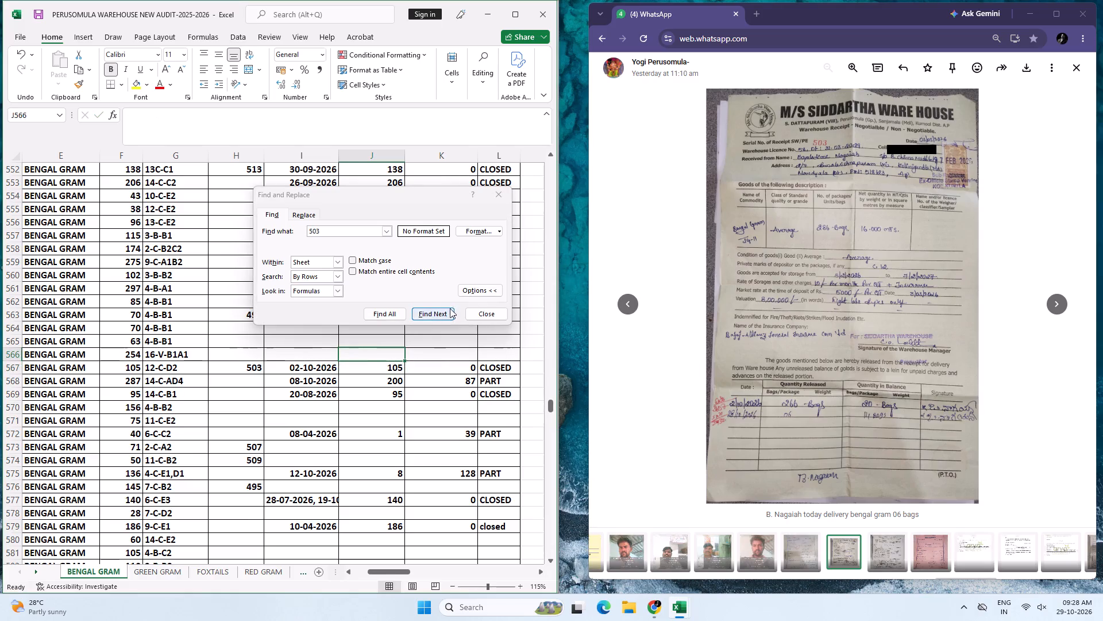
Cycle through the matches for 503 in the BENGAL GRAM sheet back to row 481, and inspect the delivered-bags formula in J481.
click(443, 310)
click(442, 312)
triple_click(442, 312)
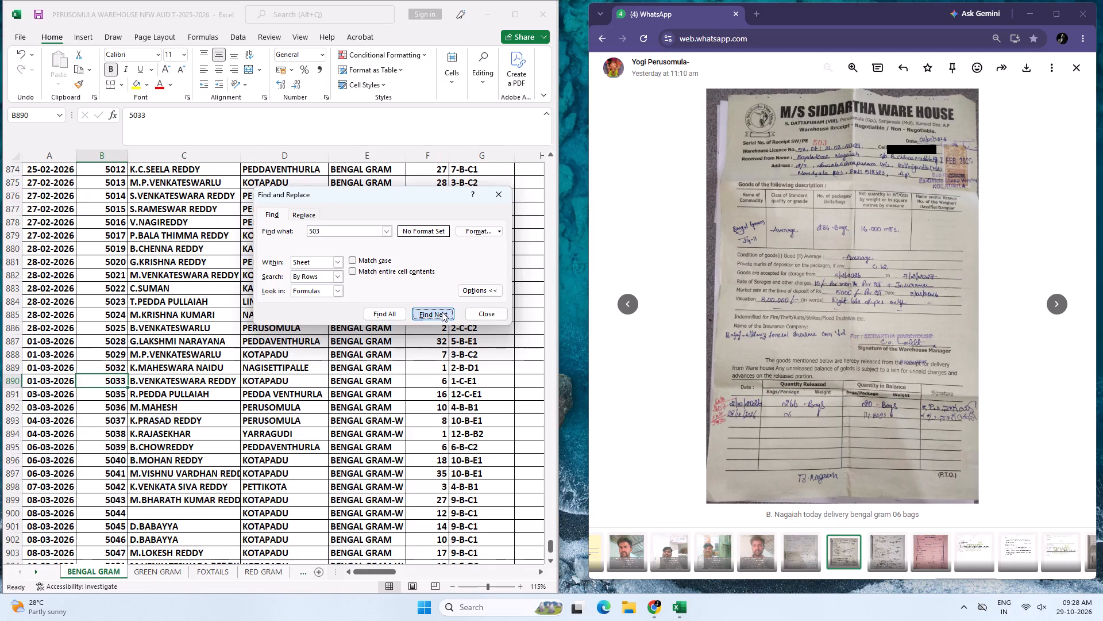
triple_click(442, 312)
double_click(442, 312)
click(441, 312)
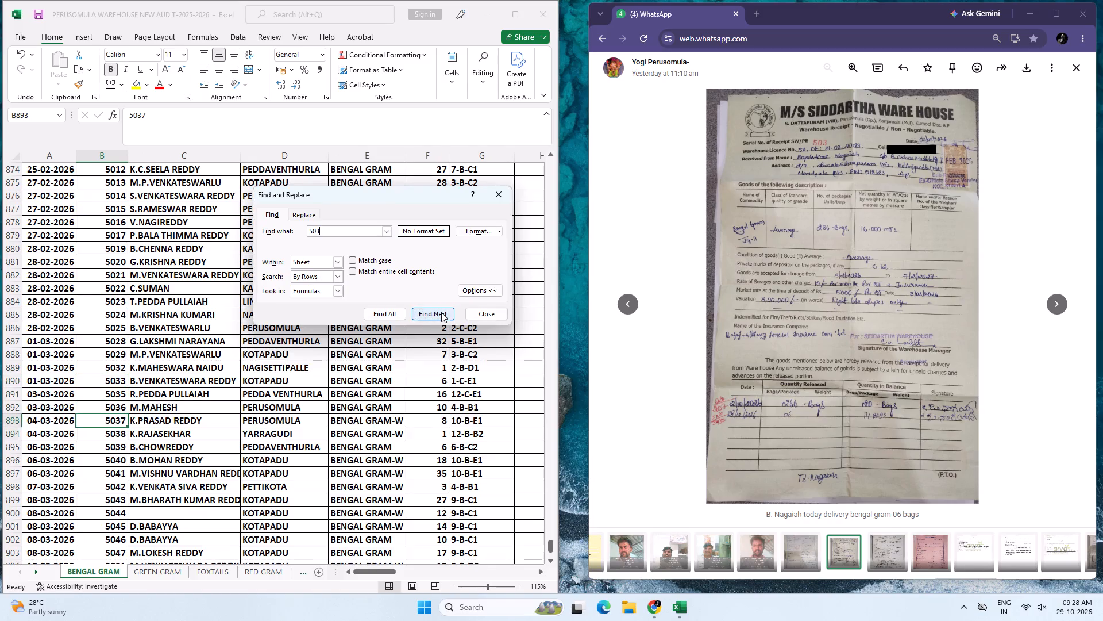
double_click(441, 312)
click(441, 312)
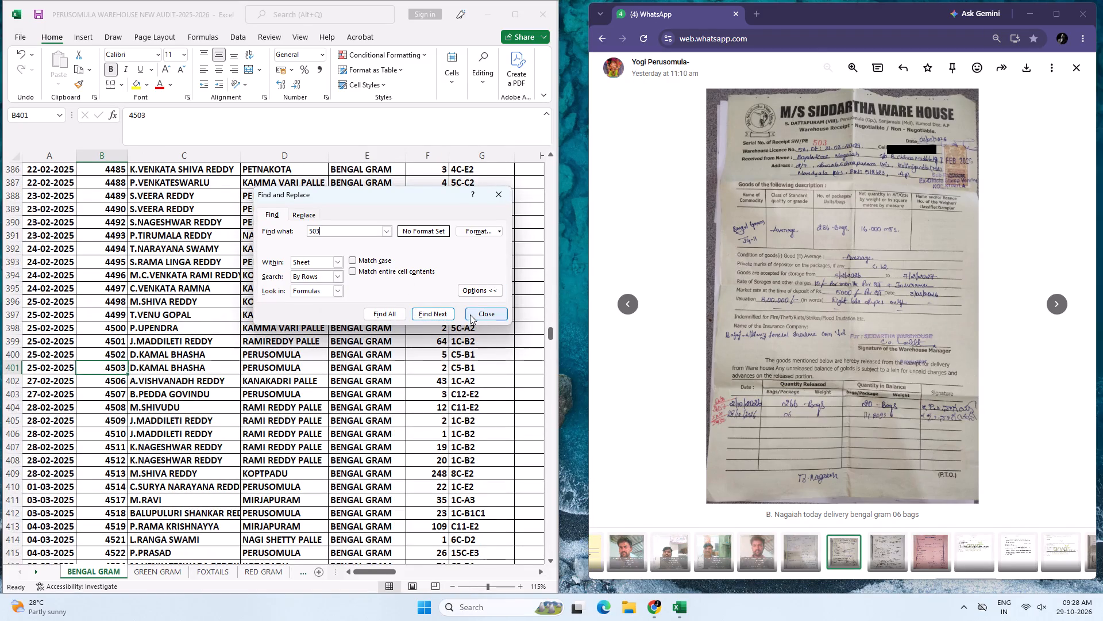
click(442, 314)
click(341, 362)
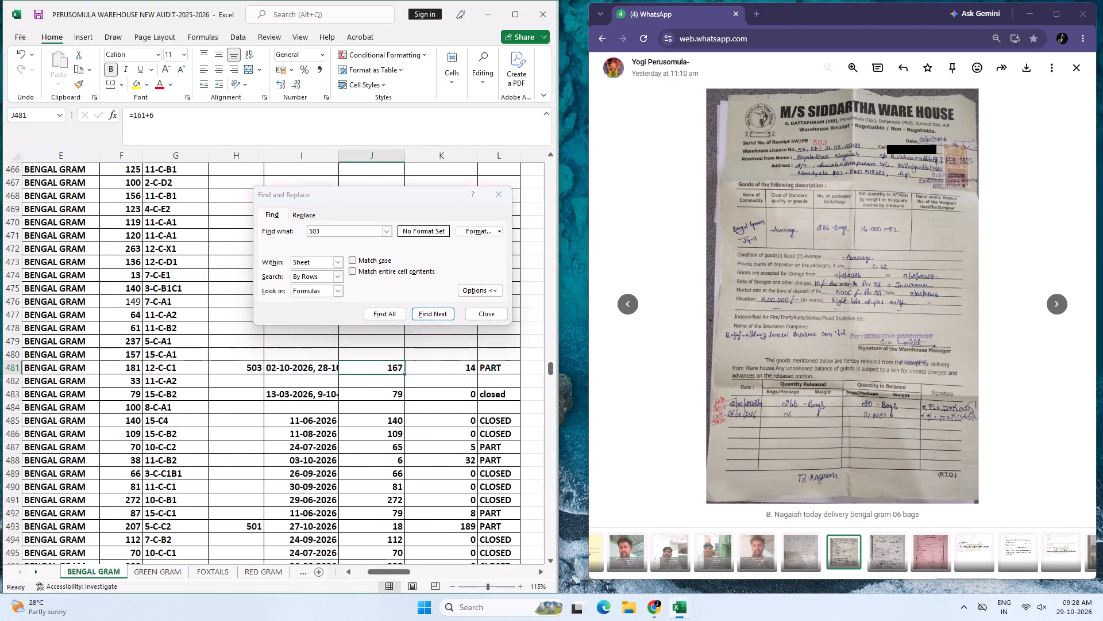
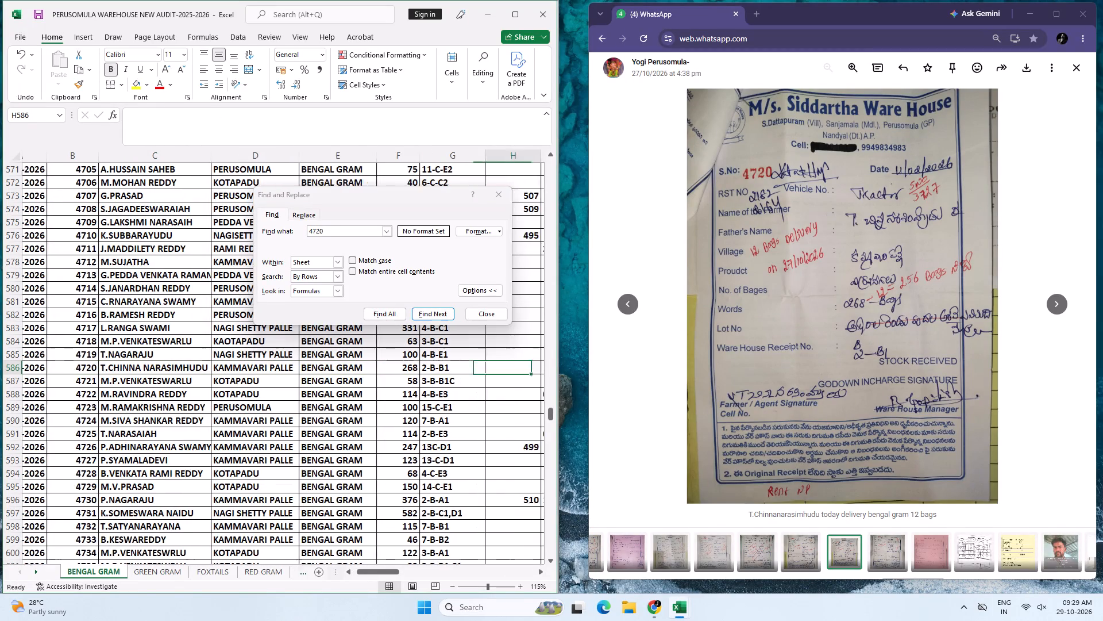
Check the delivery date and delivered bags recorded for receipt 4720 in row 586 against the receipt photo.
key(Tab)
key(Tab)
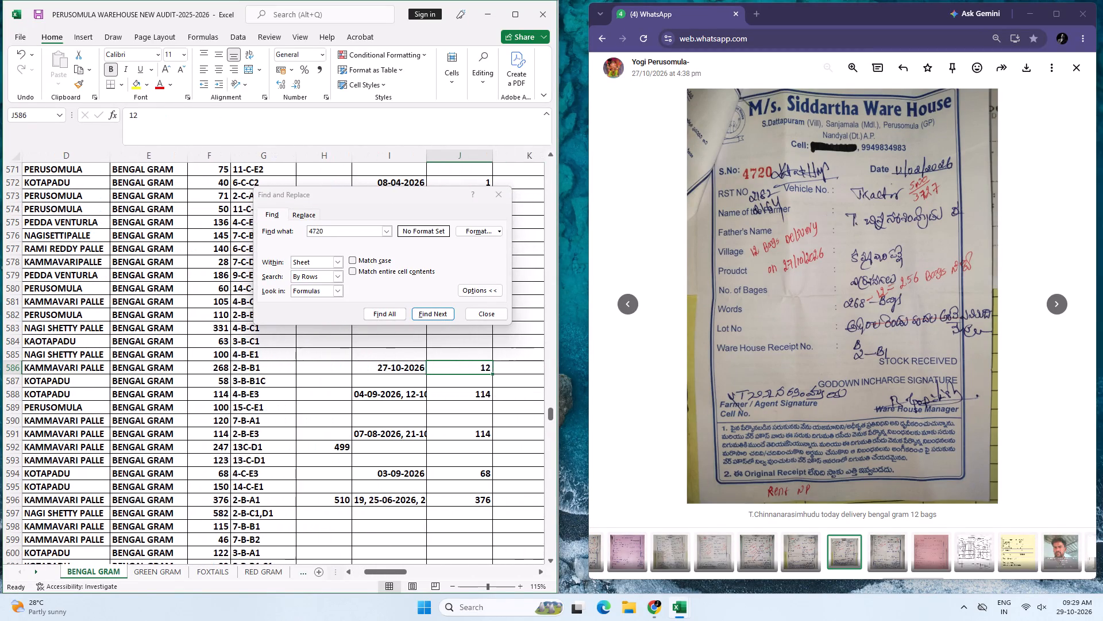
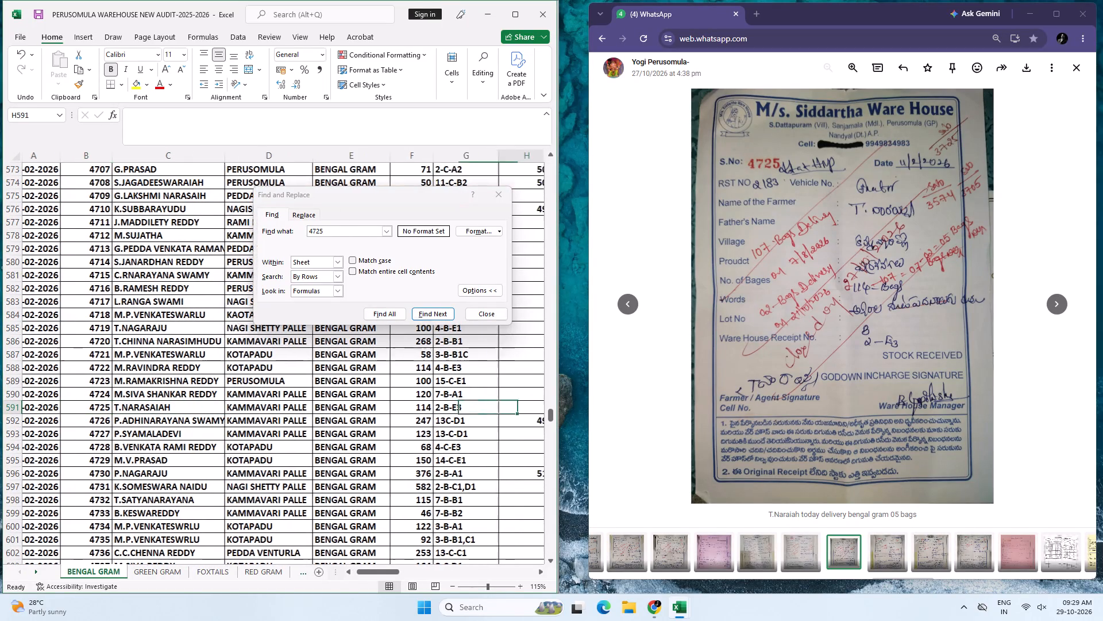
Check the delivery dates, delivered bags and balance recorded for receipt 4725 in row 591 against the receipt photo.
key(Tab)
key(Tab)
key(Tab)
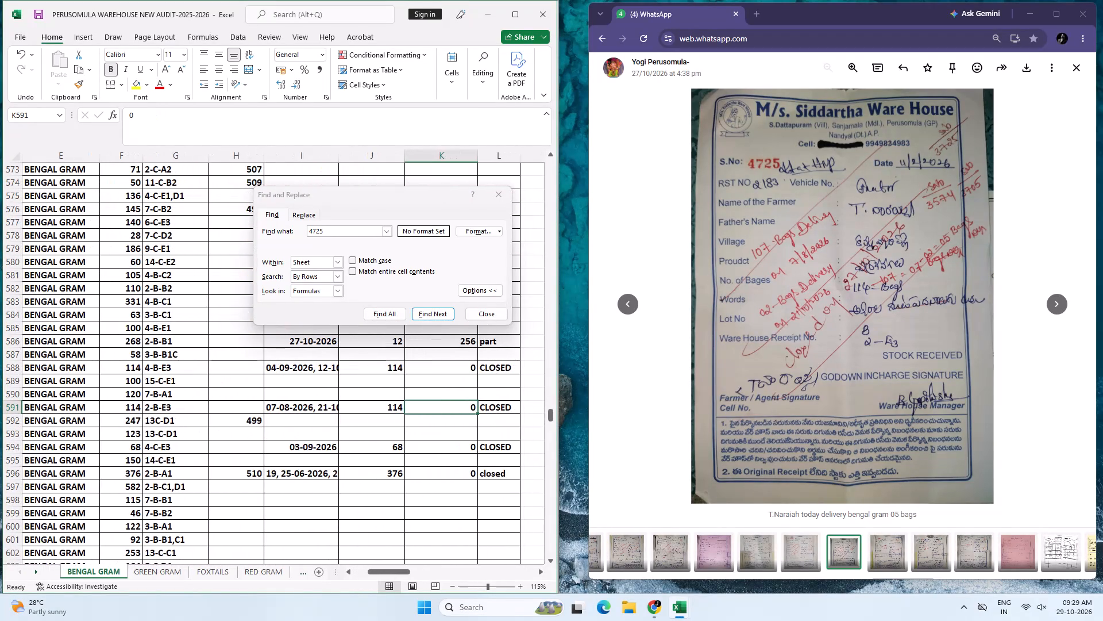
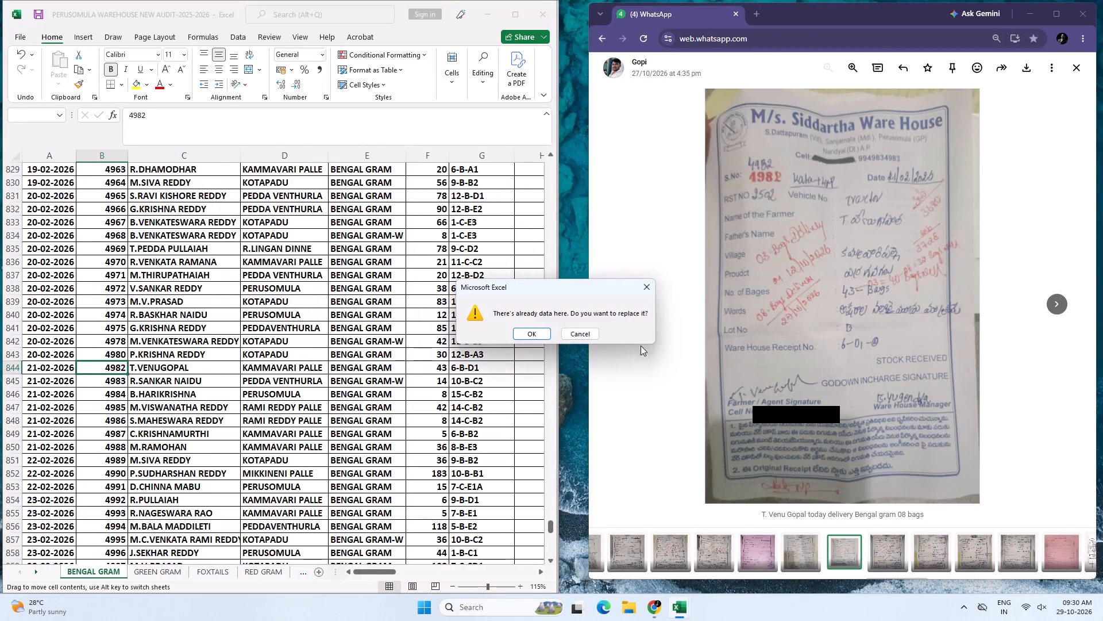
Cancel the accidental cell replacement and review receipt 4982's BENGAL GRAM row across its delivery date, delivered bags and balance columns.
click(650, 289)
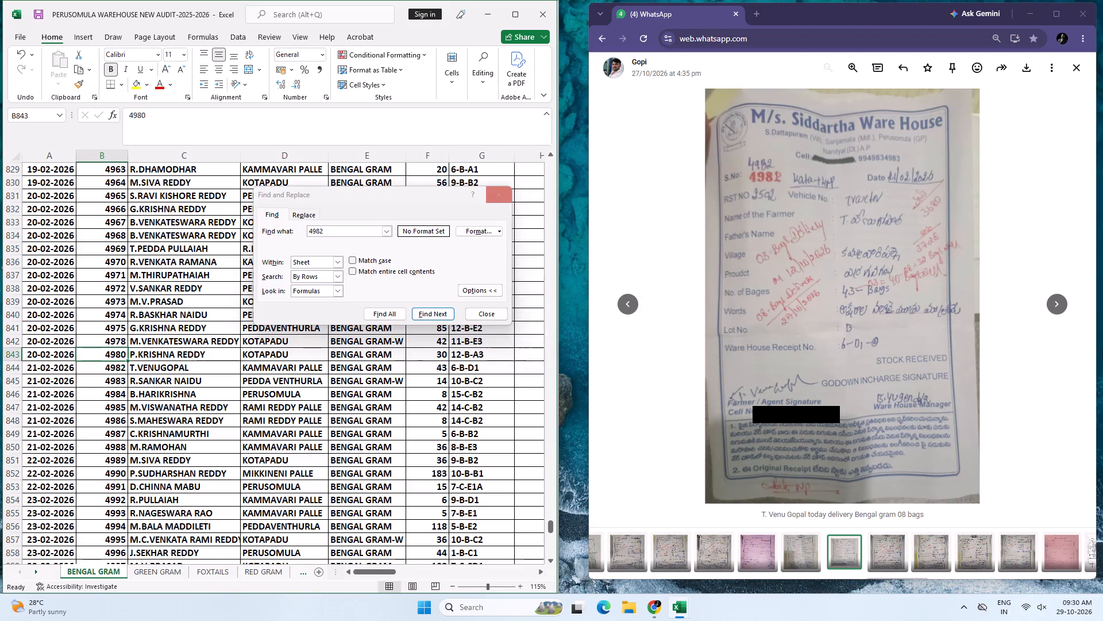
click(105, 364)
key(Tab)
key(Tab)
key(Tab)
key(Tab)
key(Tab)
key(Tab)
key(Tab)
key(Tab)
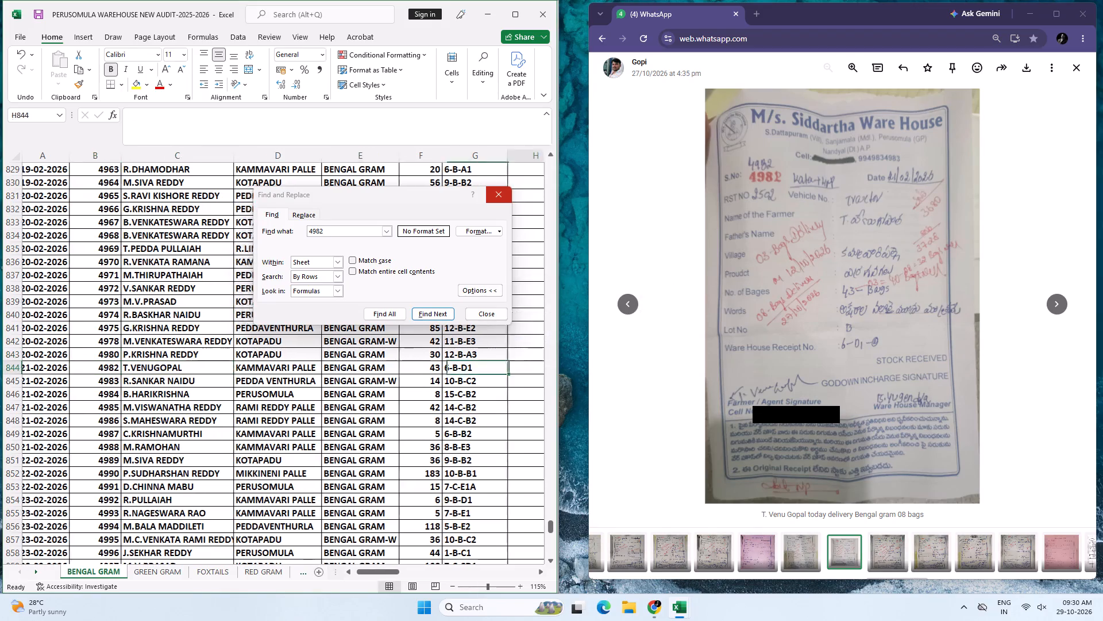
key(Tab)
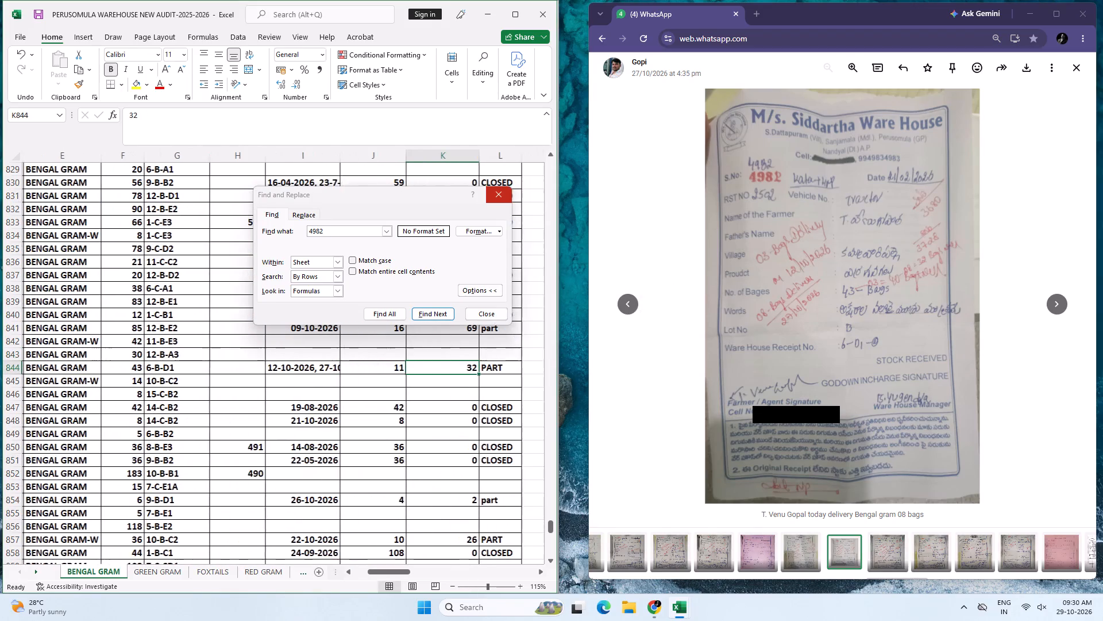
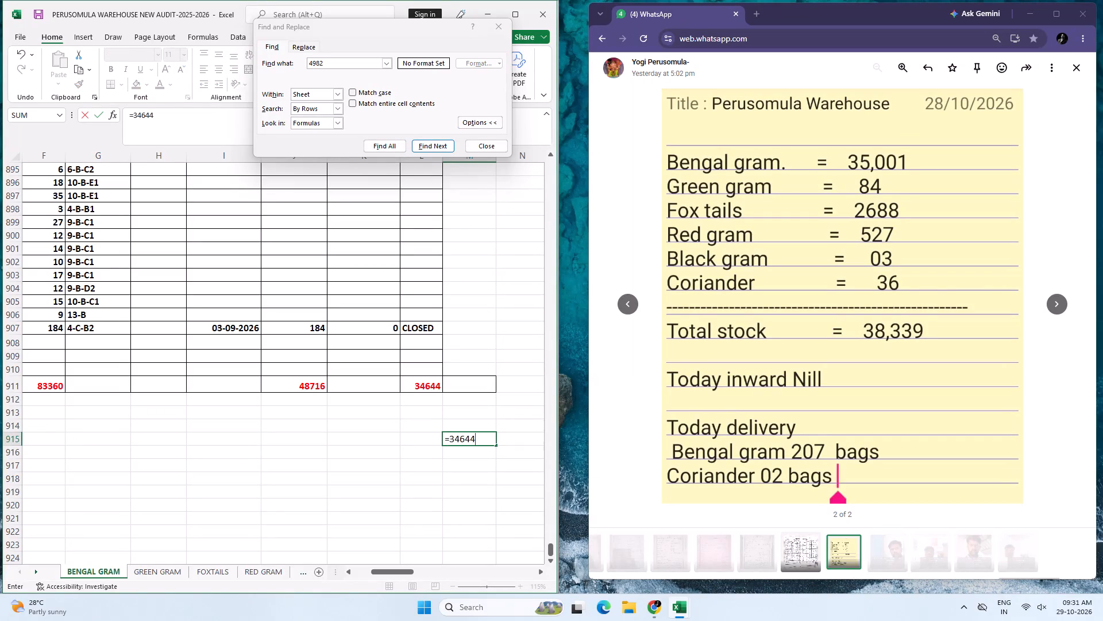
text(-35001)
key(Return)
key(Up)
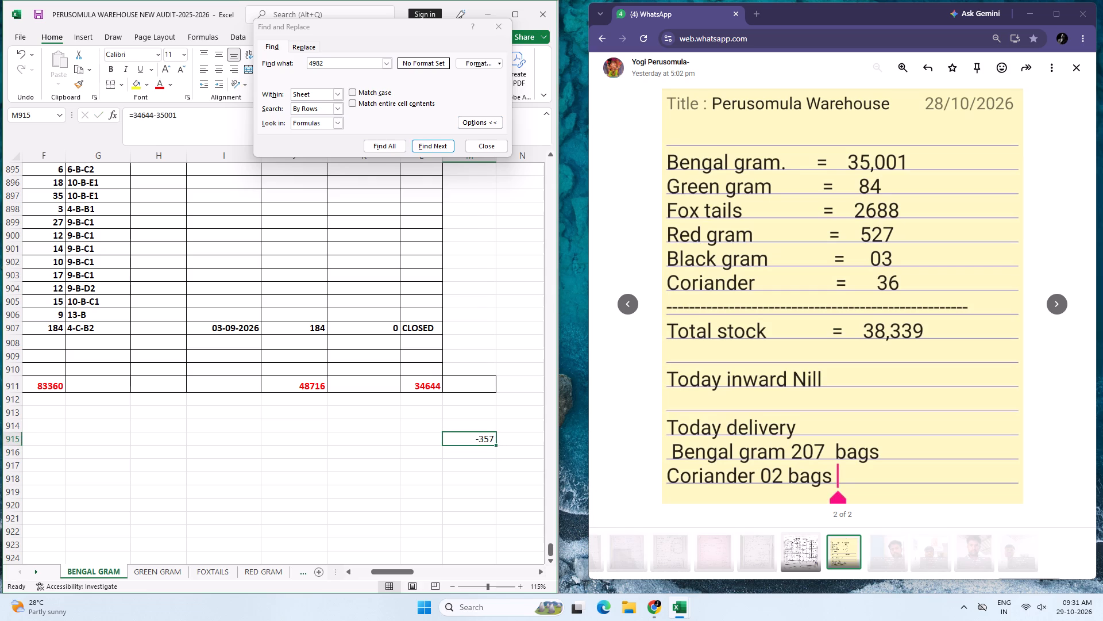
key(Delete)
Save the workbook.
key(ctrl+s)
Maximize the workbook window and review the BENGAL GRAM receipt rows above the totals, with dates, receipt numbers and delivery columns in view.
click(515, 14)
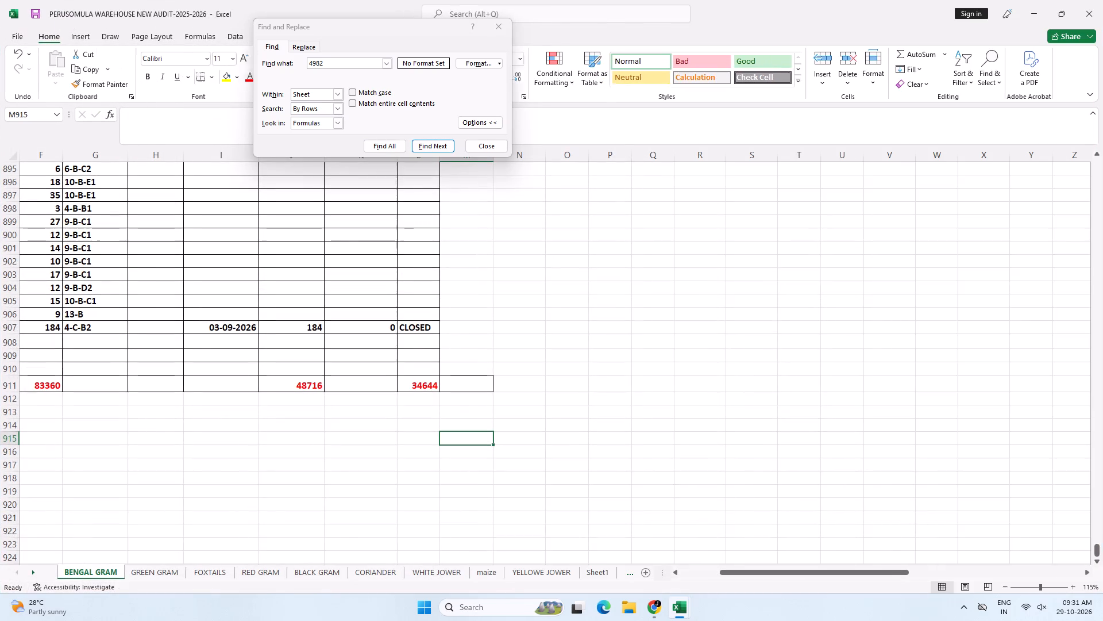
scroll(507, 449, up, 6)
drag(773, 577, 603, 589)
scroll(823, 415, up, 6)
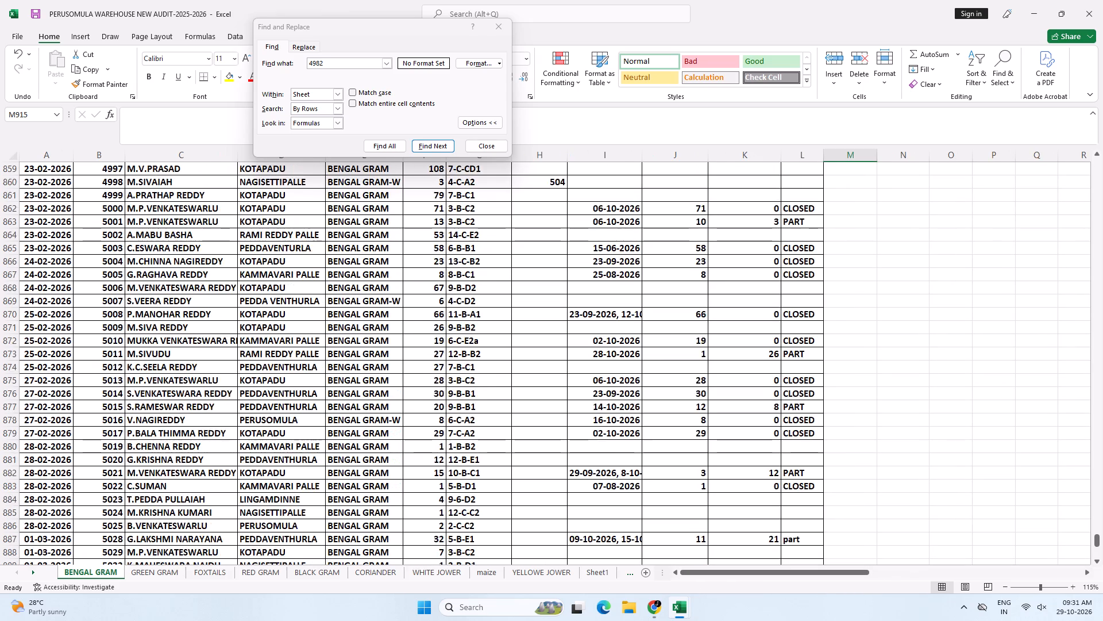
Filter the bengal gram sheet's date-of-outward column so that only rows with blank dates are shown.
scroll(823, 413, up, 20)
scroll(823, 413, up, 14)
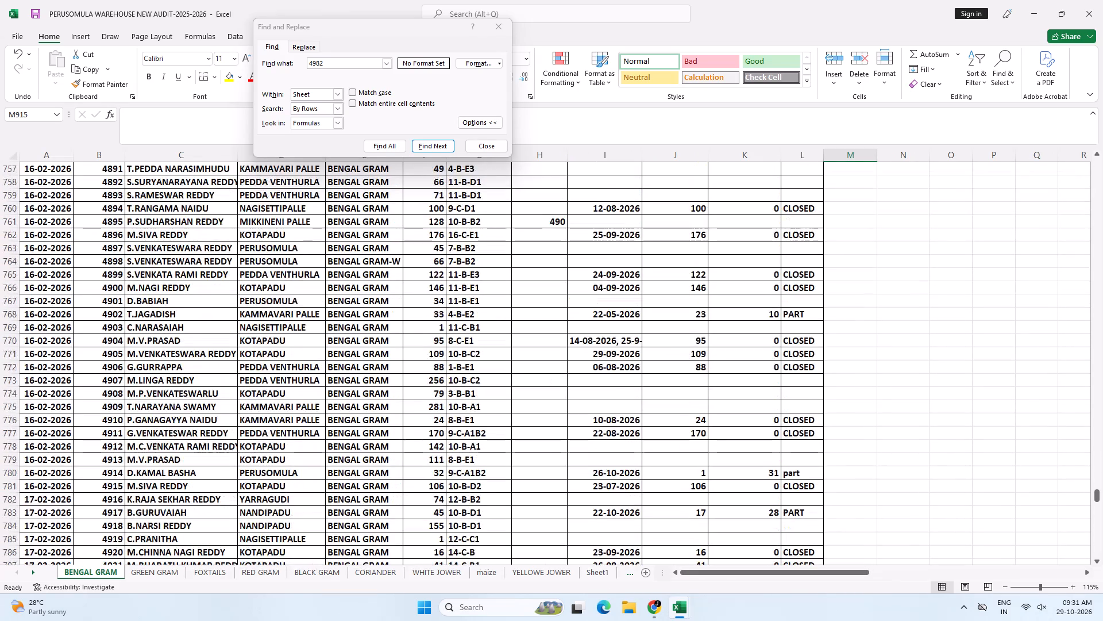
scroll(822, 412, up, 18)
scroll(822, 412, up, 7)
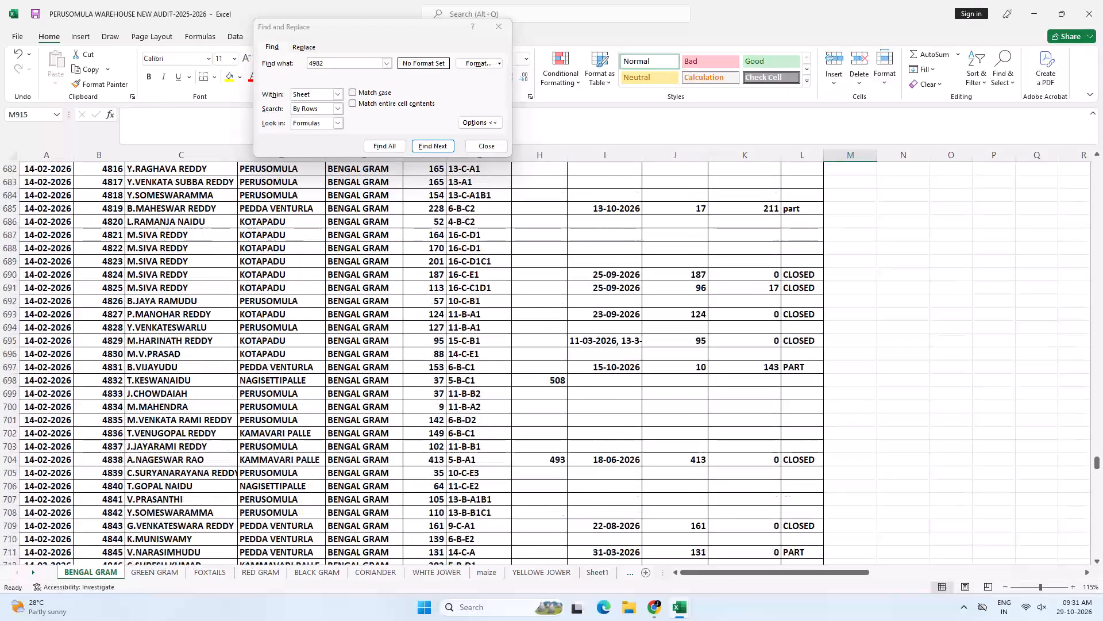
scroll(822, 412, up, 17)
scroll(822, 412, up, 6)
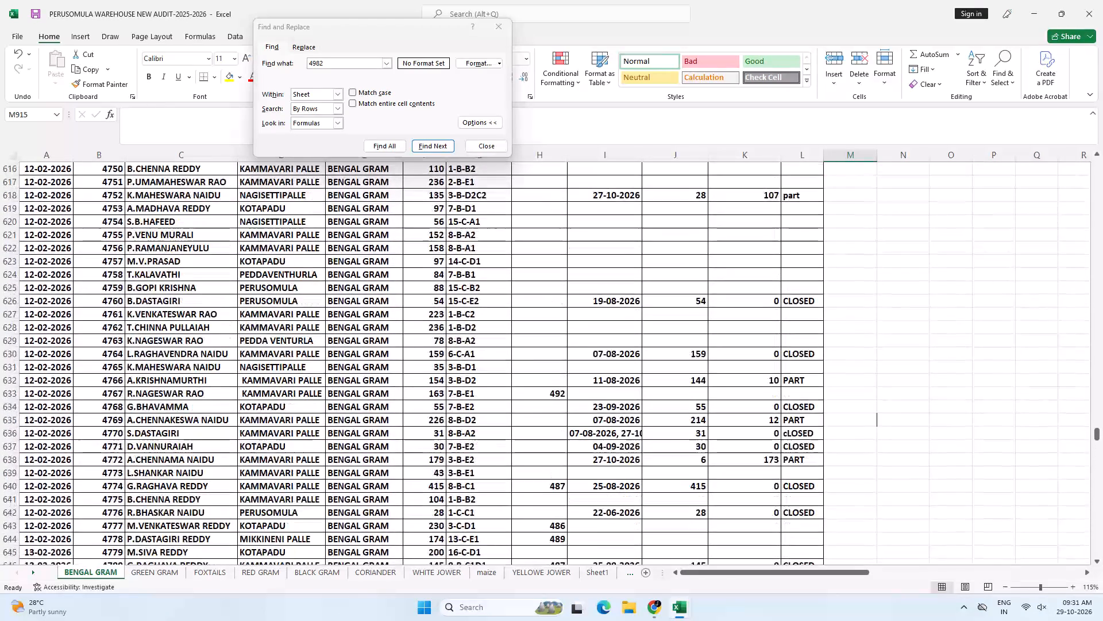
scroll(822, 412, up, 15)
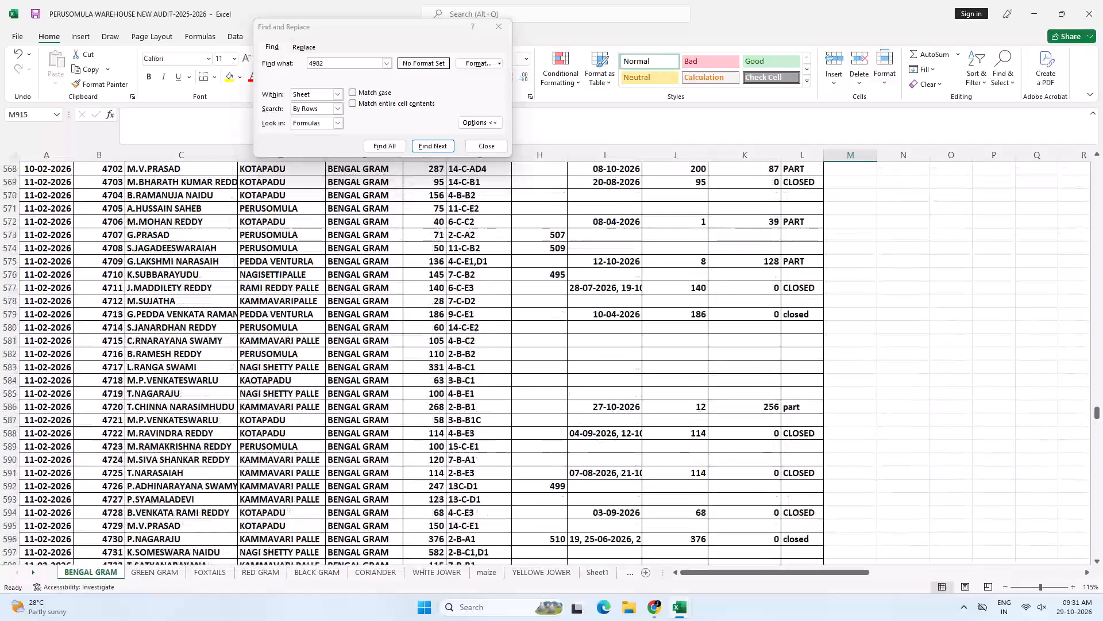
scroll(821, 412, up, 11)
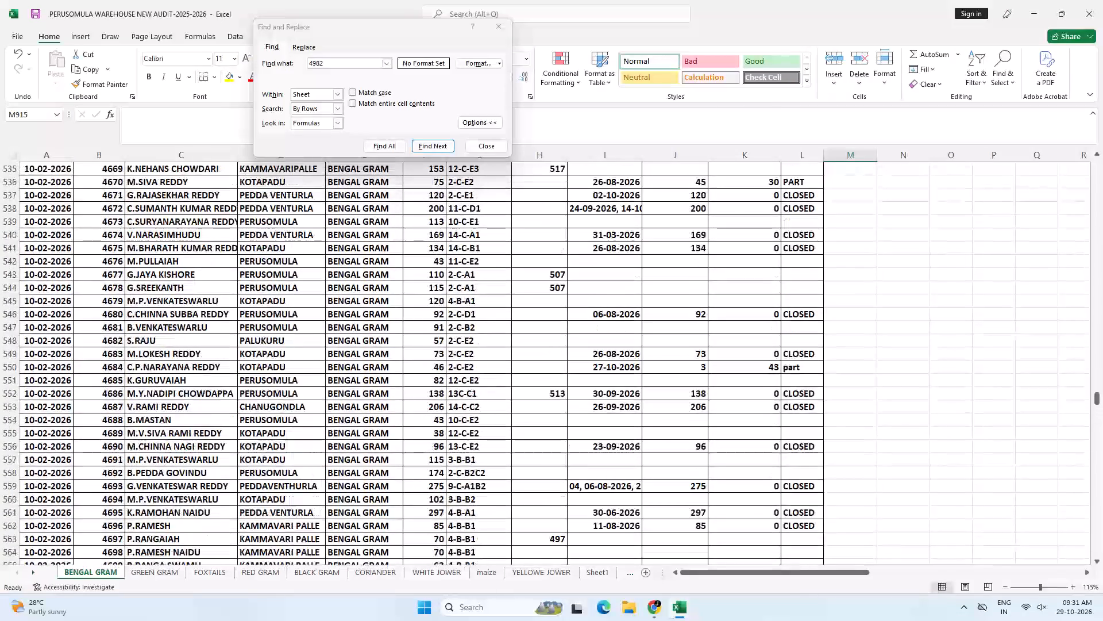
key(ctrl+Home)
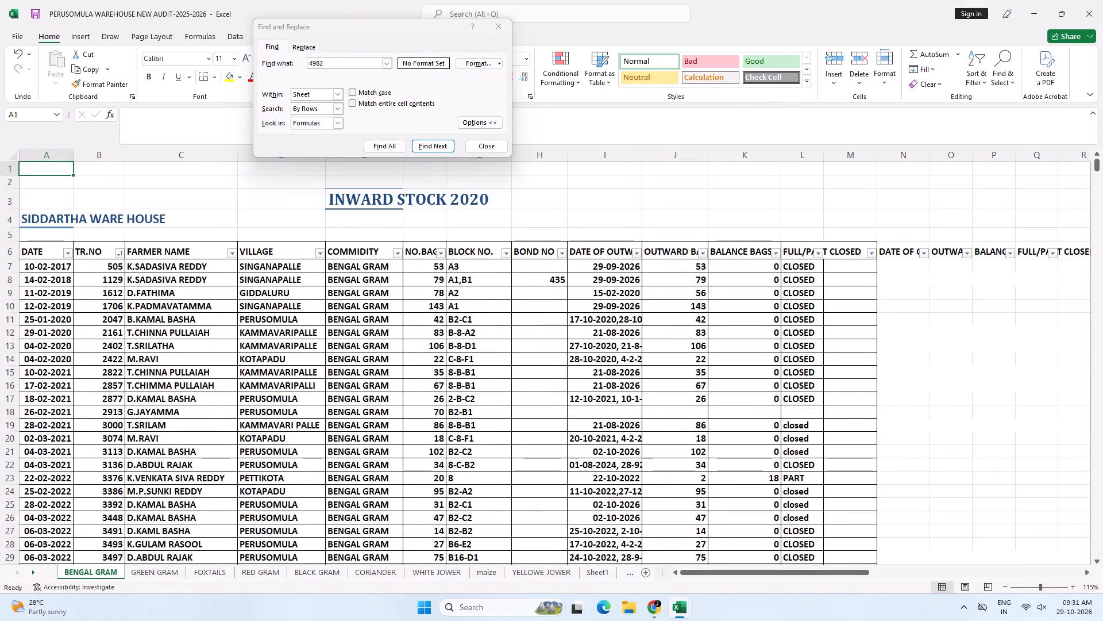
click(638, 255)
click(534, 389)
scroll(535, 389, up, 1)
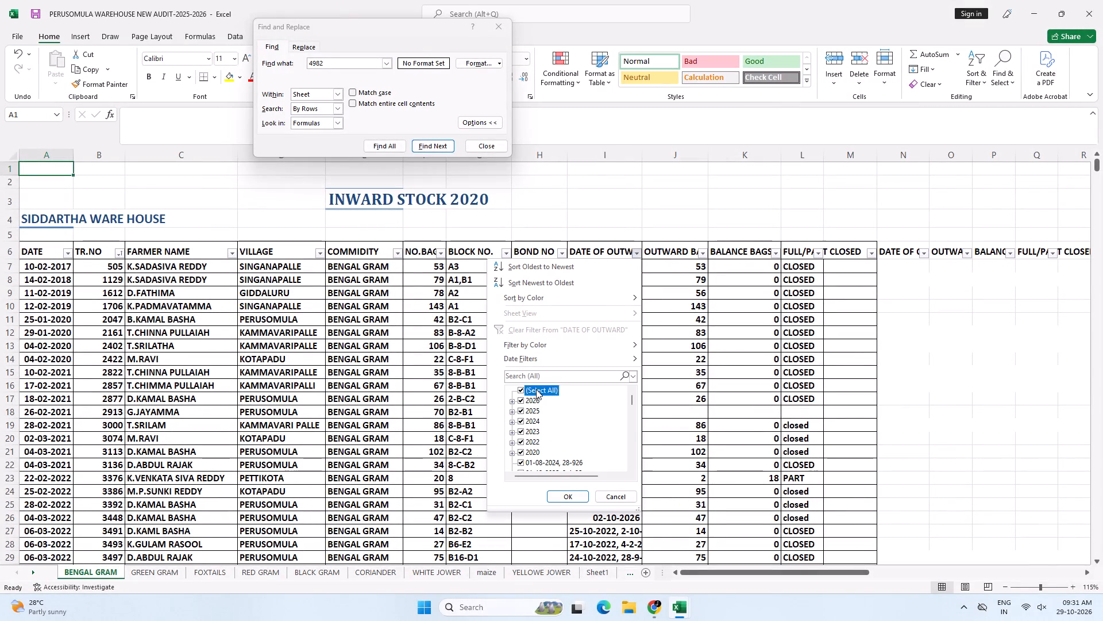
scroll(578, 408, down, 5)
scroll(578, 408, up, 8)
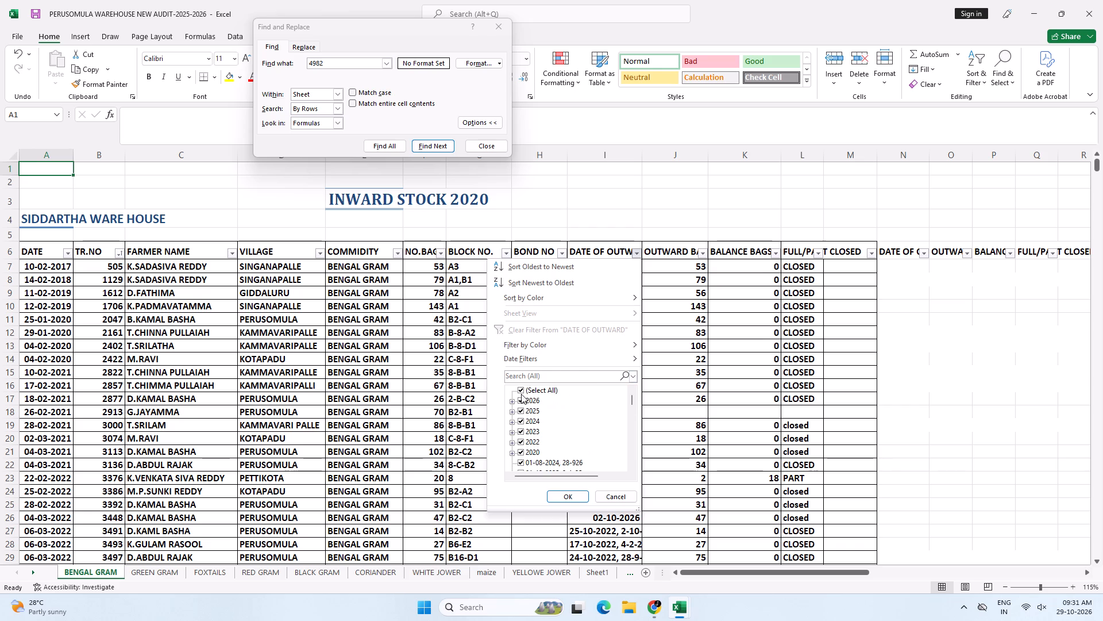
click(545, 390)
scroll(574, 432, down, 19)
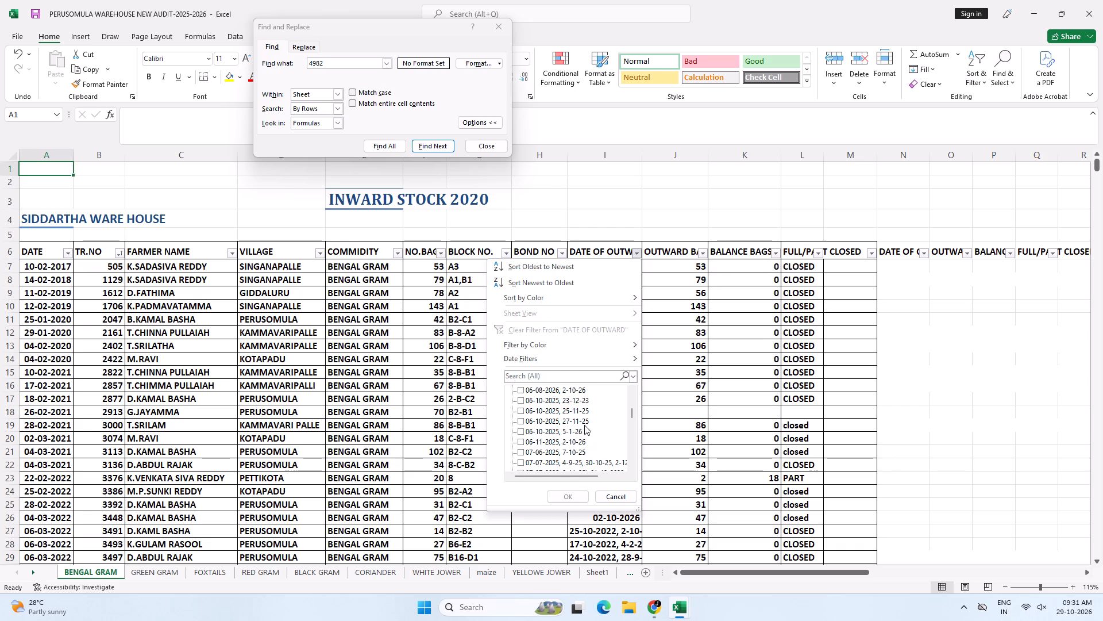
scroll(584, 425, down, 20)
scroll(584, 425, down, 19)
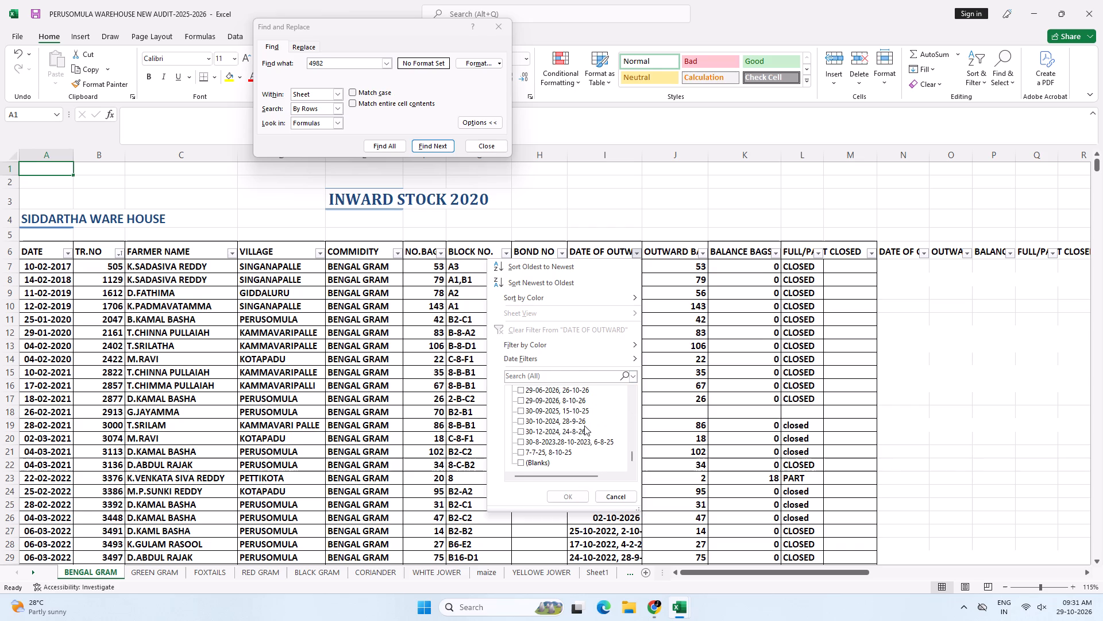
scroll(584, 425, down, 2)
click(530, 465)
click(566, 500)
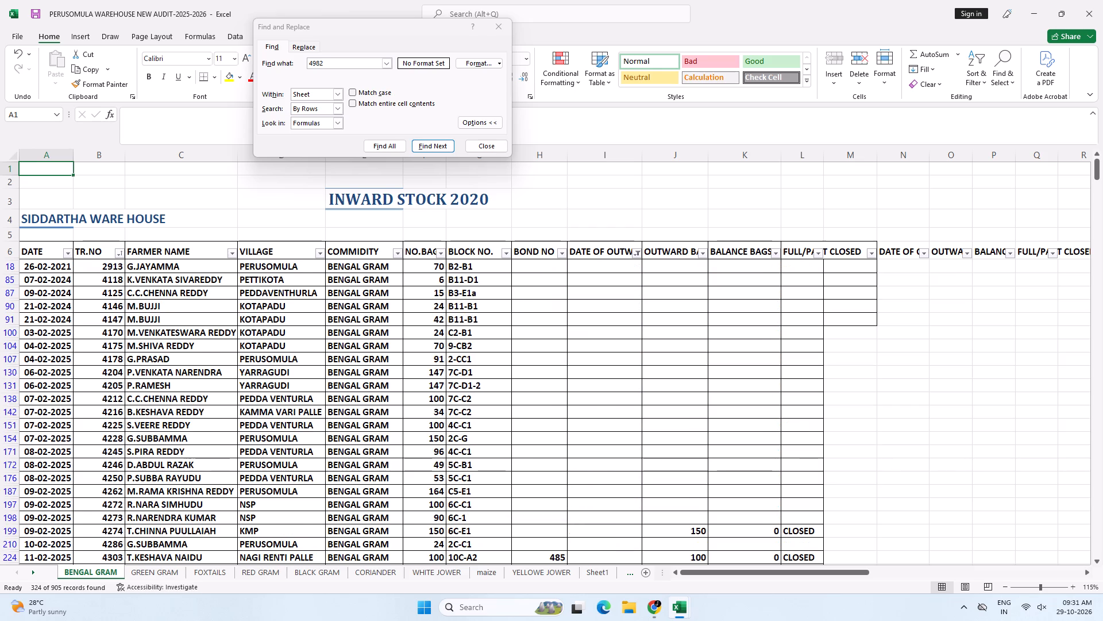
Review the filtered bengal gram rows for outward bags, balances and closing status recorded without an outward date, including rows 199 to 241.
scroll(666, 412, down, 7)
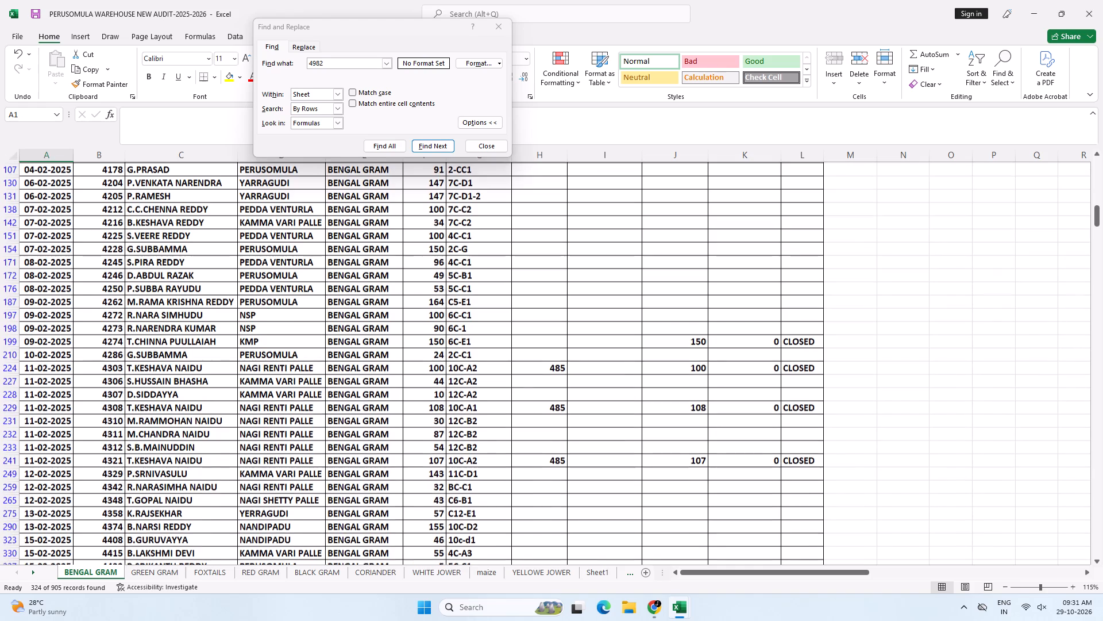
drag(686, 367, 686, 401)
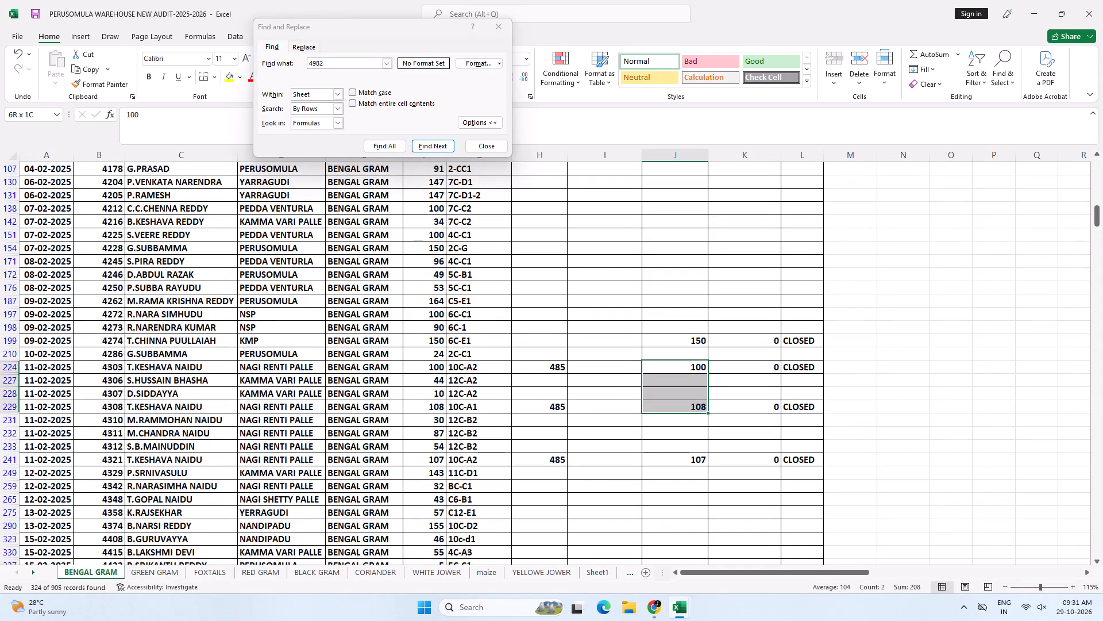
drag(686, 401, 687, 402)
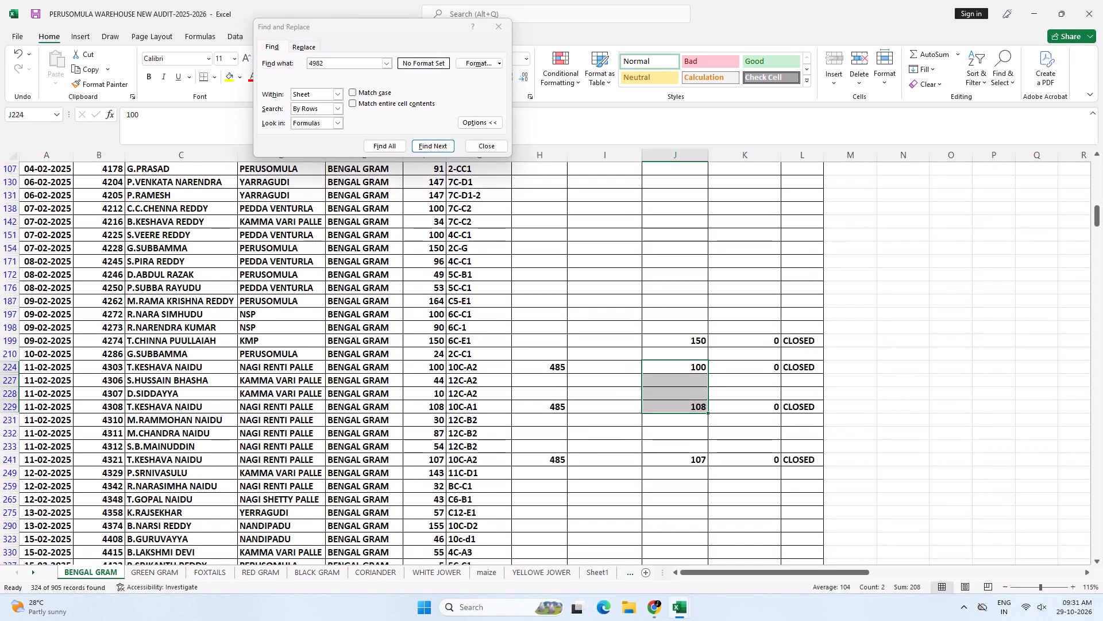
click(673, 461)
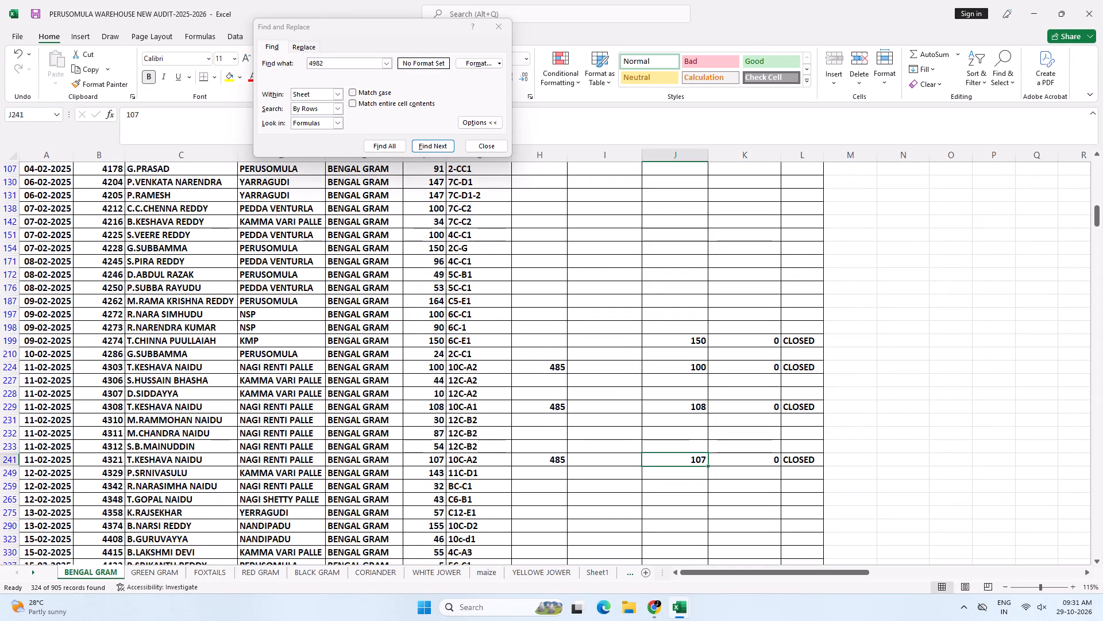
drag(689, 337, 693, 363)
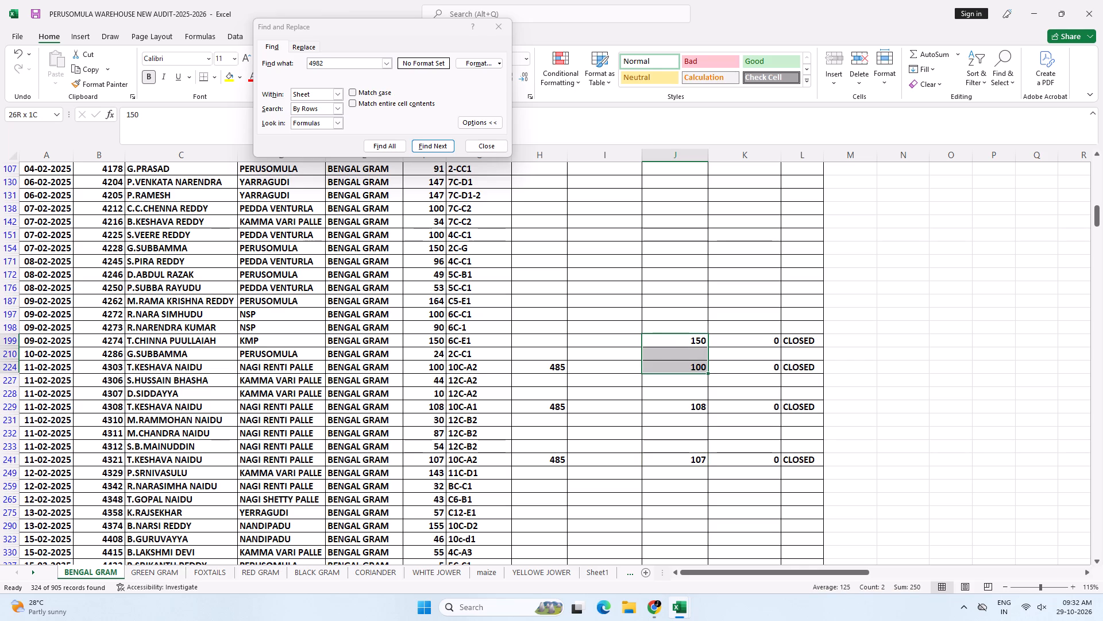
drag(690, 338, 804, 367)
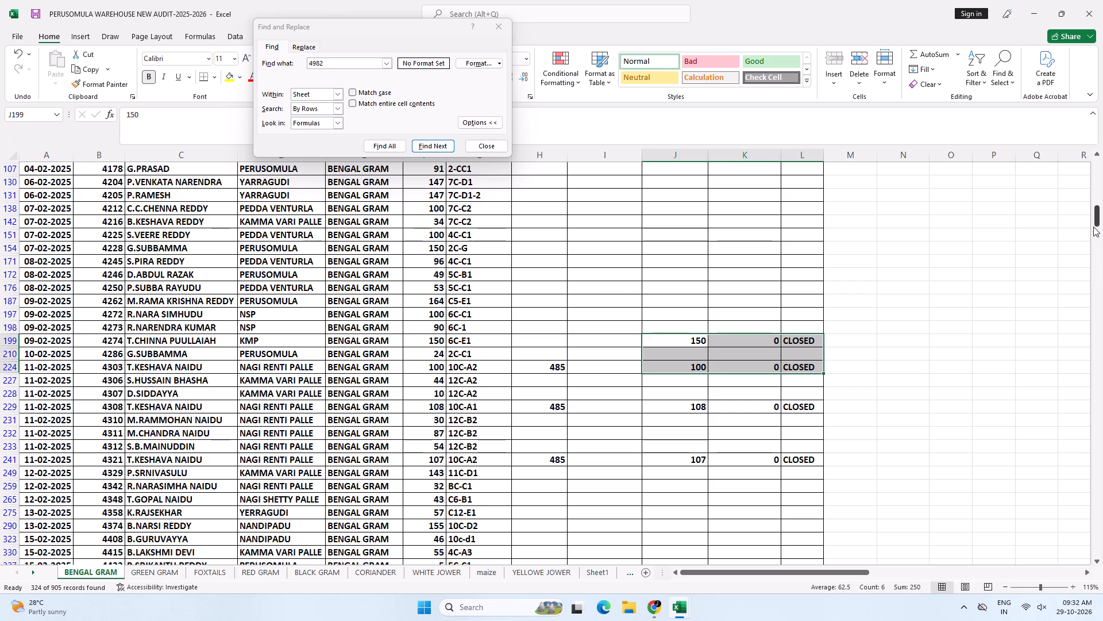
drag(1096, 221, 1078, 573)
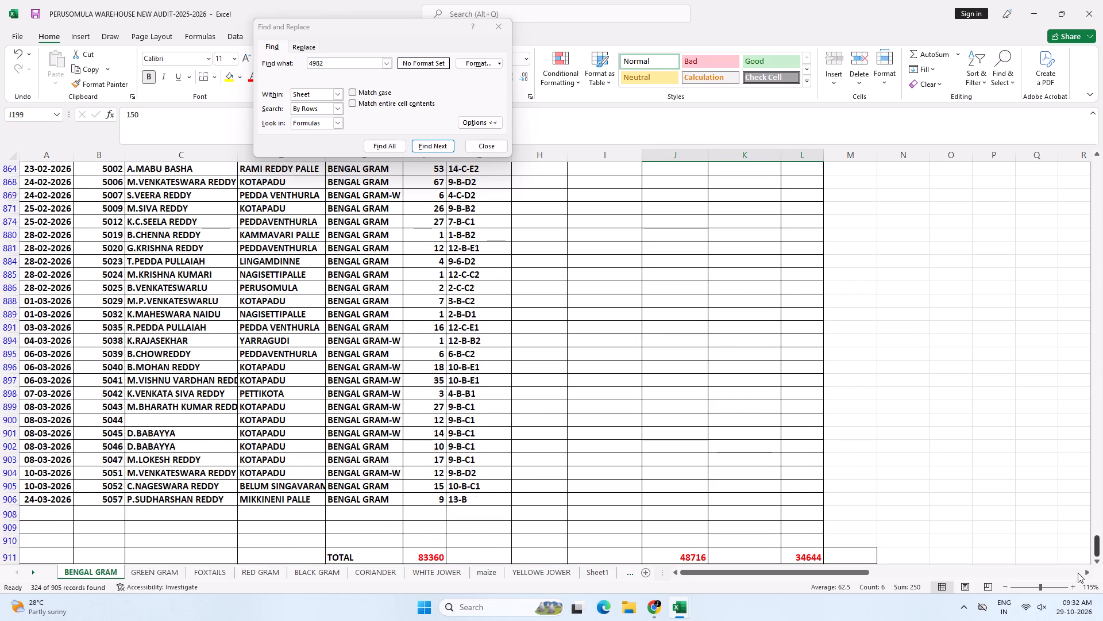
drag(1078, 573, 1102, 373)
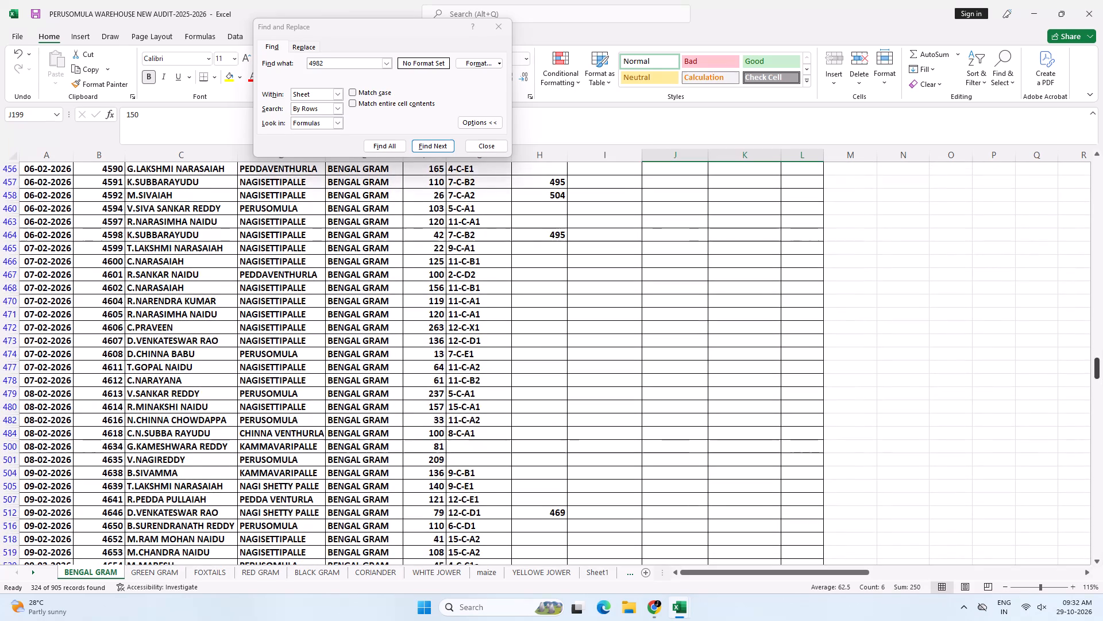
scroll(985, 485, up, 20)
scroll(985, 485, up, 13)
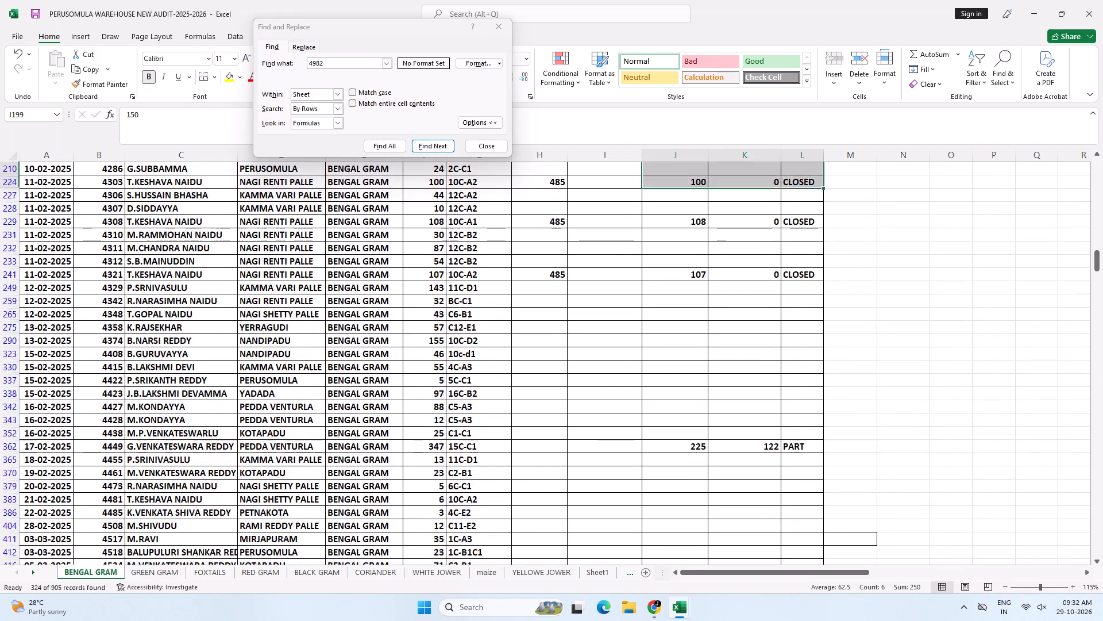
Clear the outward bags, balance and closing status entries from filtered rows 199, 224 and 241 of the bengal gram sheet.
key(Delete)
drag(694, 328, 809, 328)
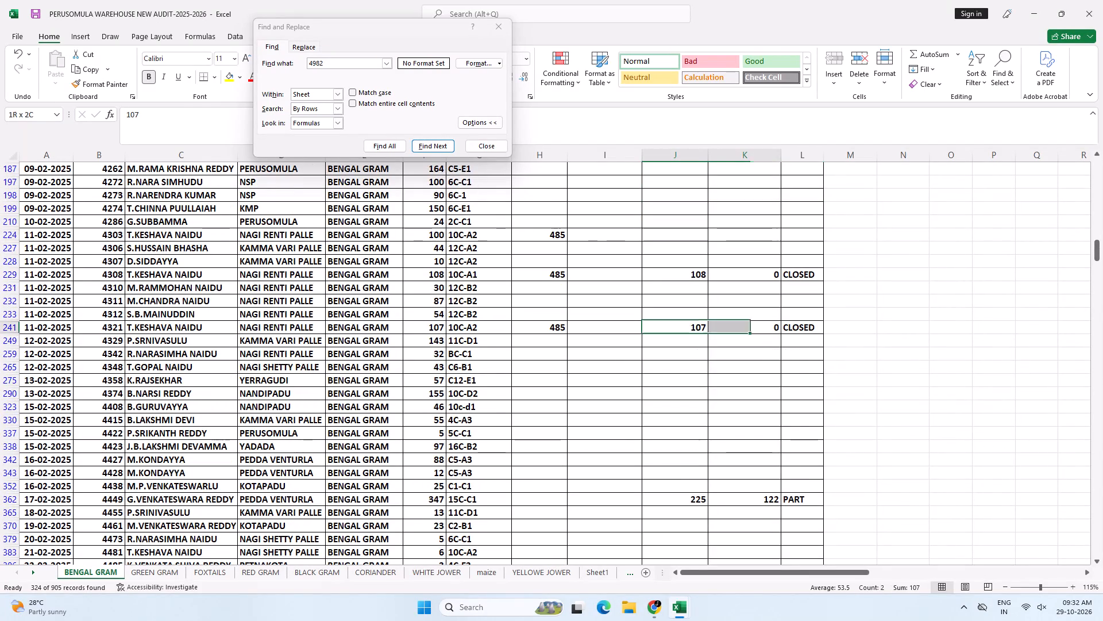
drag(809, 328, 831, 328)
key(Delete)
Check the remaining filtered rows down to the TOTAL row and compare the bengal gram balance with the 28/10/2026 WhatsApp stock report.
scroll(1017, 351, down, 7)
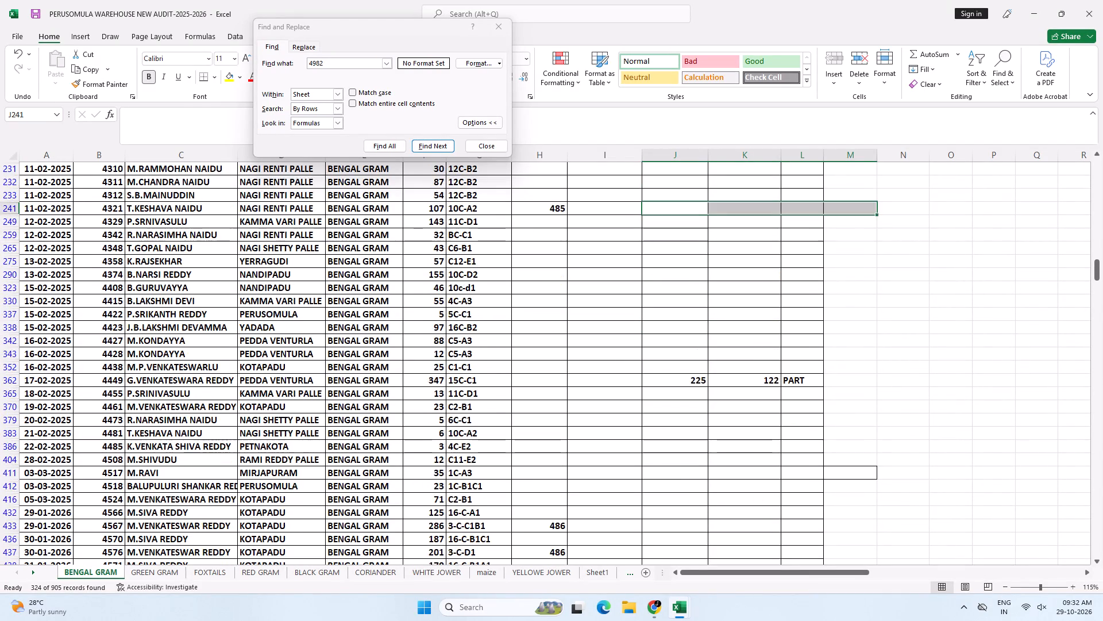
scroll(1017, 350, down, 15)
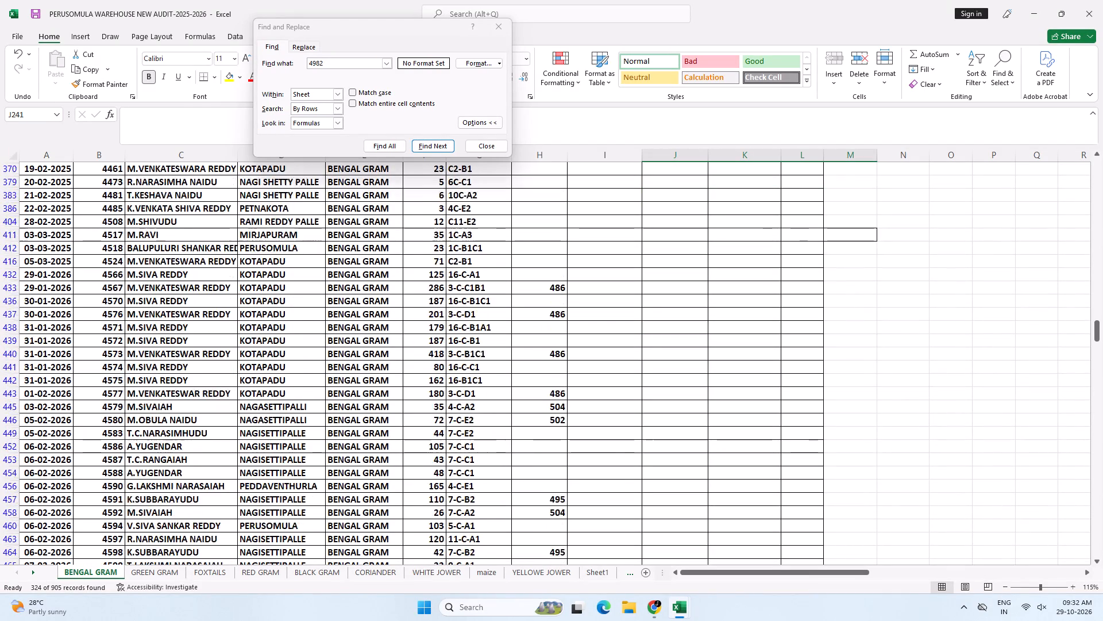
scroll(1020, 353, down, 20)
scroll(1020, 353, down, 20)
scroll(1020, 353, down, 1)
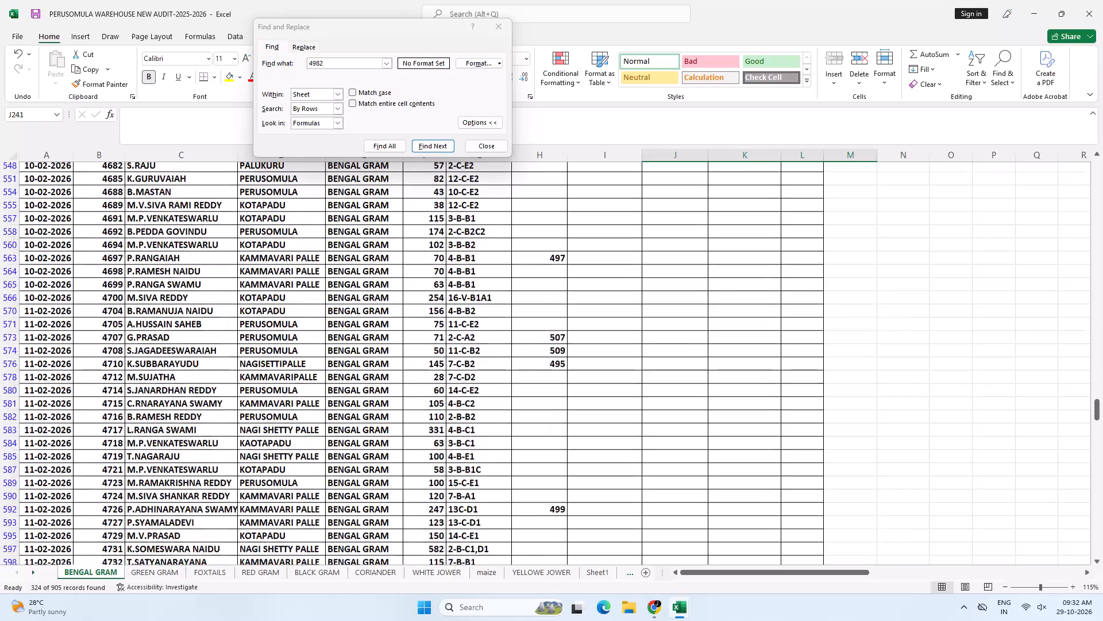
scroll(1019, 357, down, 20)
scroll(1019, 357, down, 20)
scroll(1019, 357, down, 1)
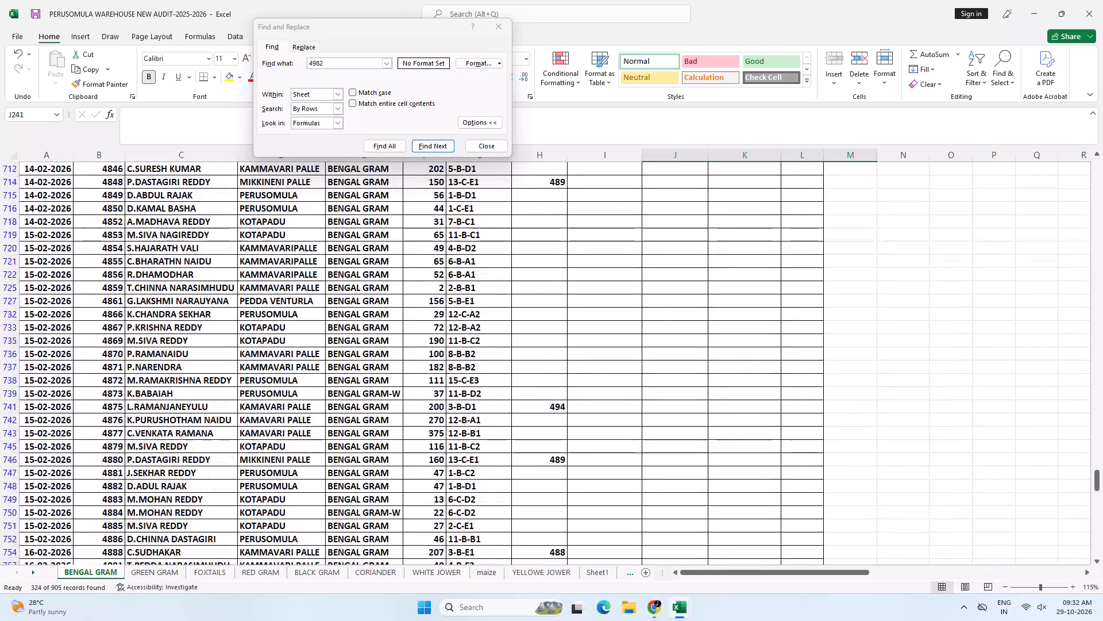
scroll(1019, 355, down, 20)
scroll(1019, 355, down, 20)
scroll(1019, 355, down, 1)
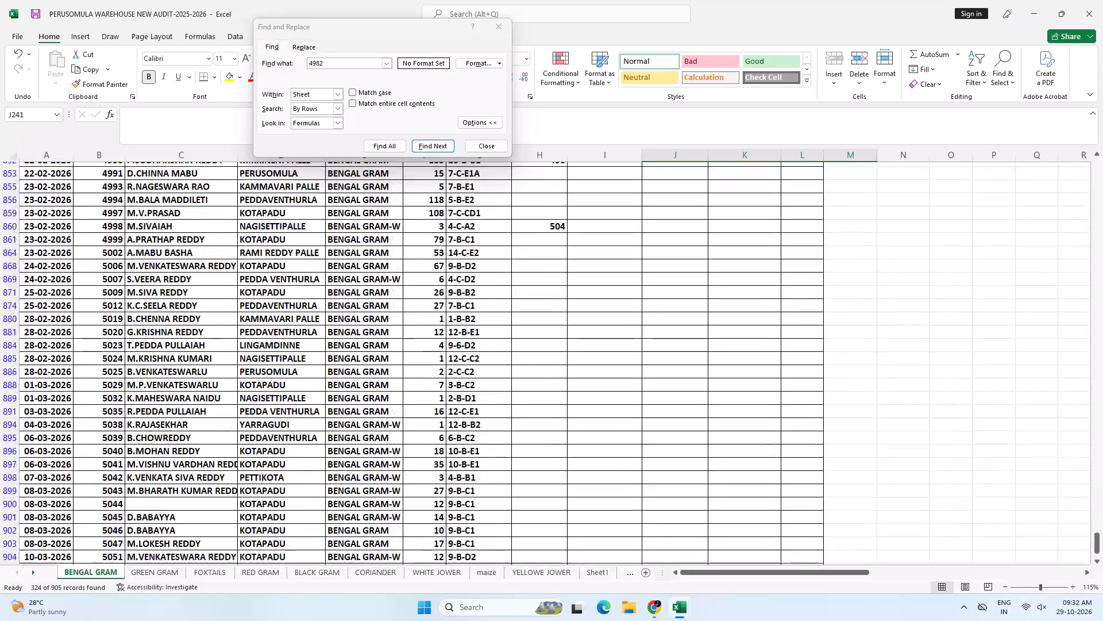
scroll(1018, 355, down, 9)
click(853, 400)
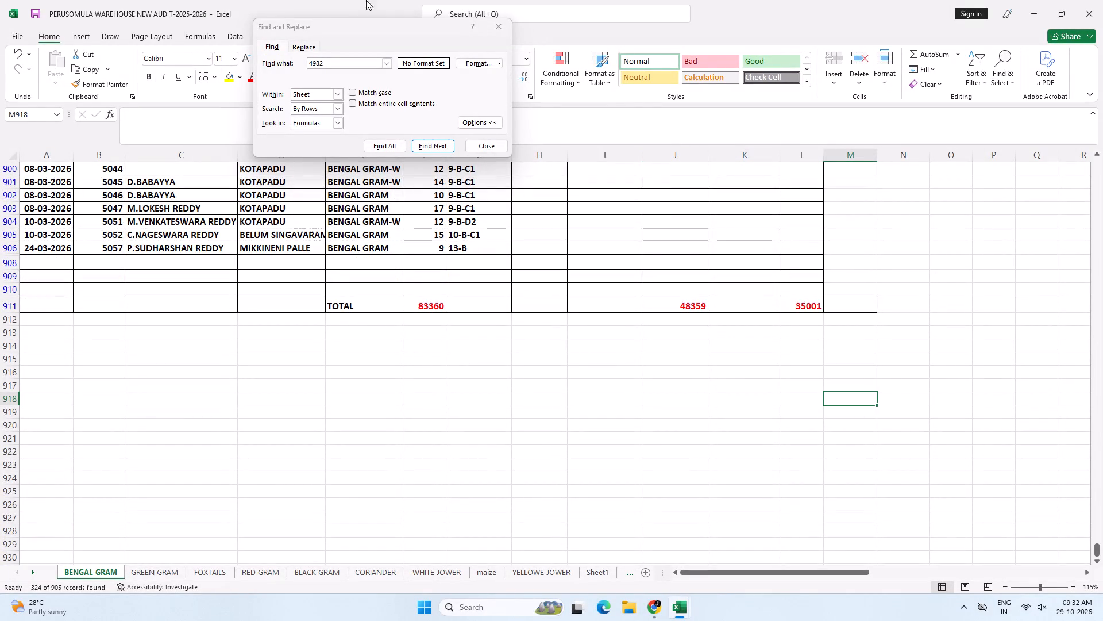
double_click(228, 10)
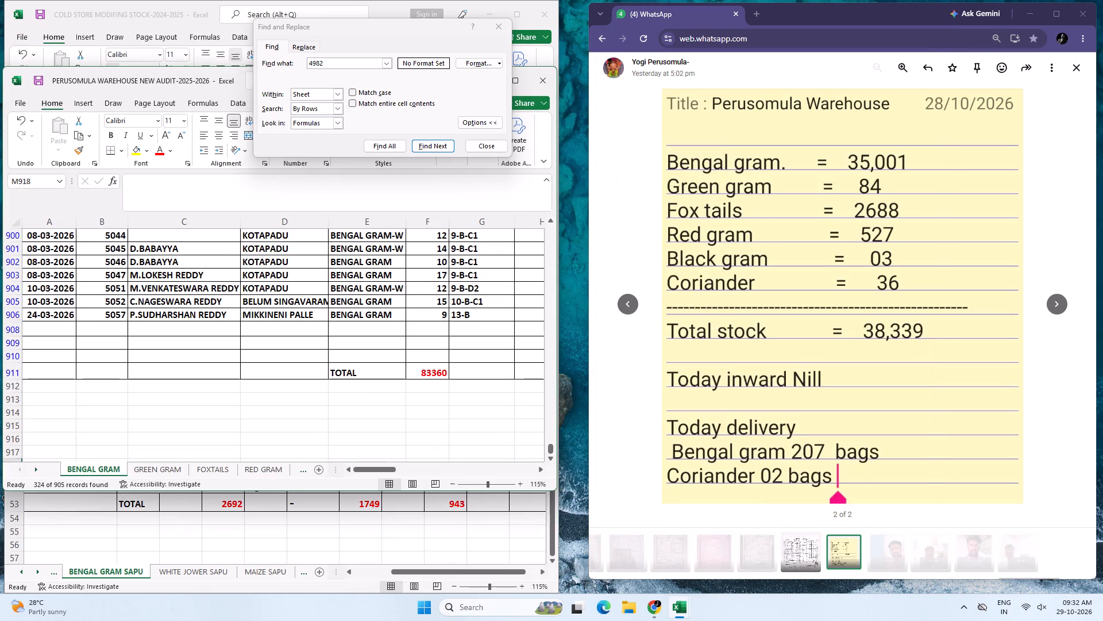
double_click(261, 494)
scroll(461, 425, up, 5)
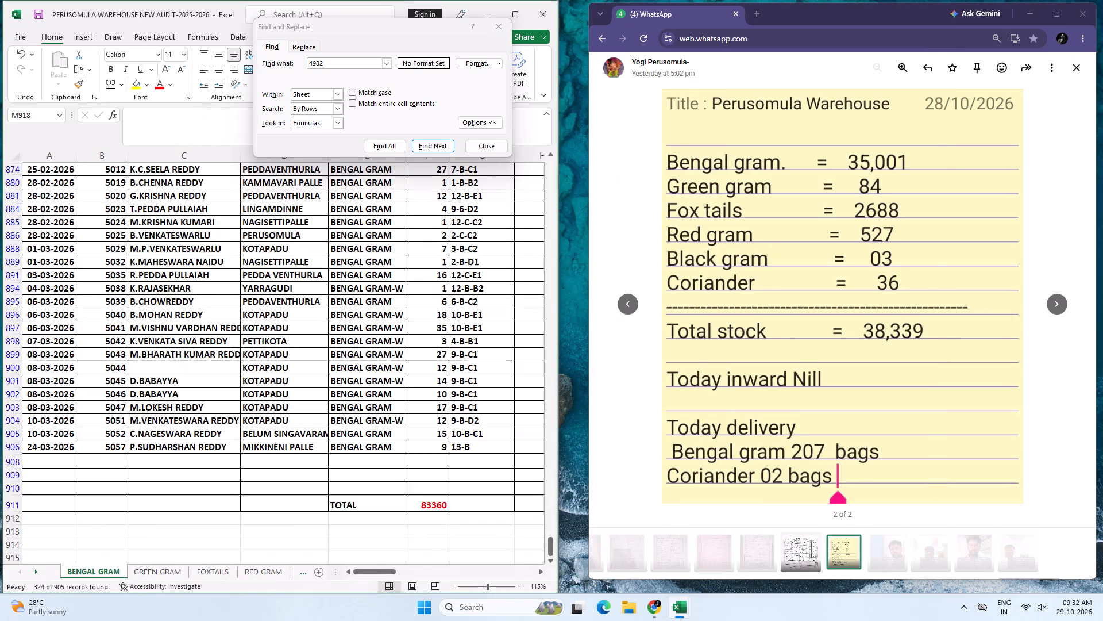
scroll(461, 424, up, 20)
scroll(461, 424, up, 5)
click(516, 12)
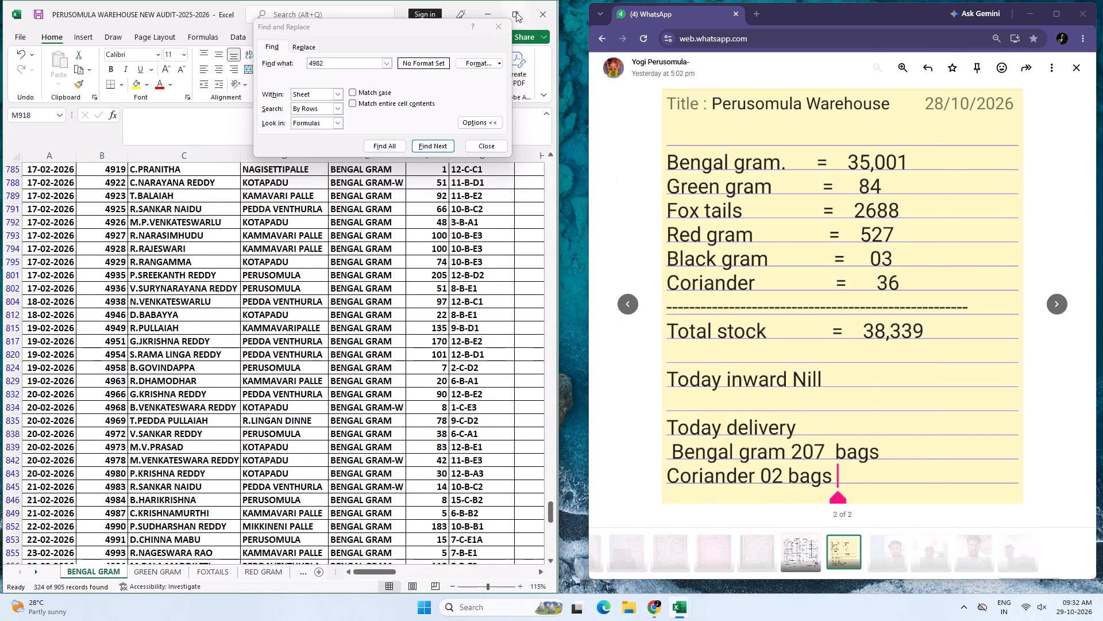
scroll(731, 299, up, 6)
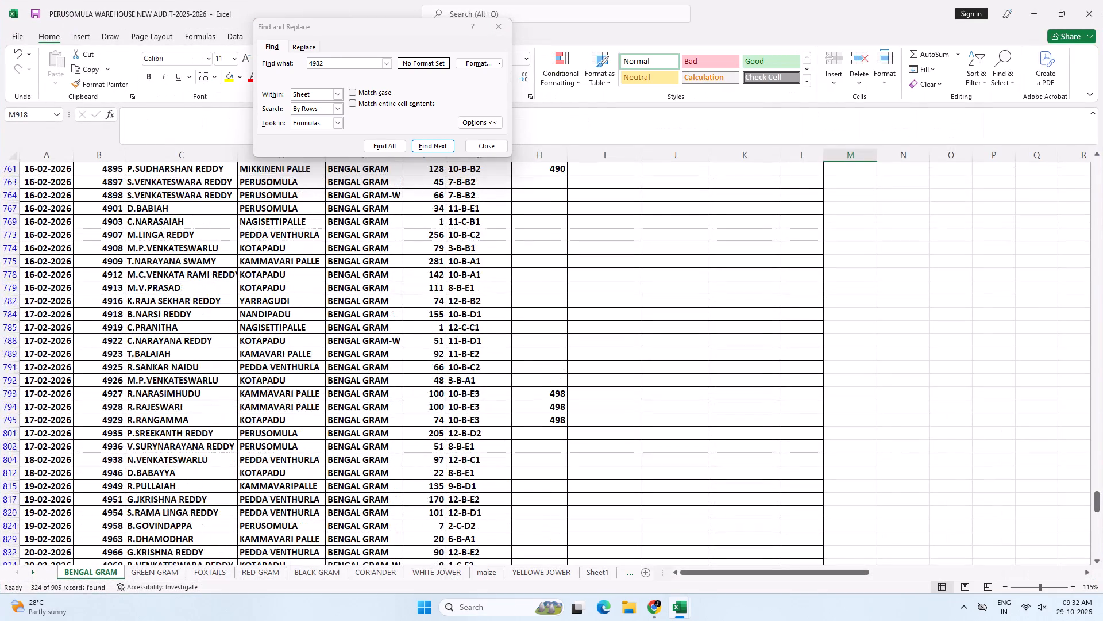
Reset the date-of-outward filter to Select All so that every bengal gram row is shown.
key(ctrl+Home)
click(642, 255)
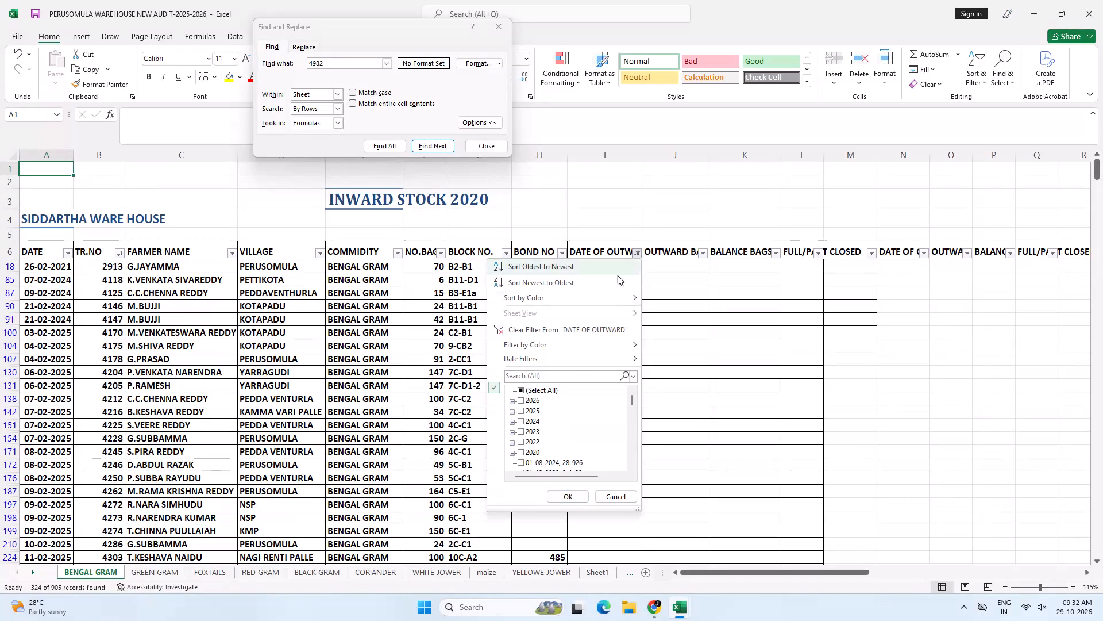
click(535, 388)
click(563, 493)
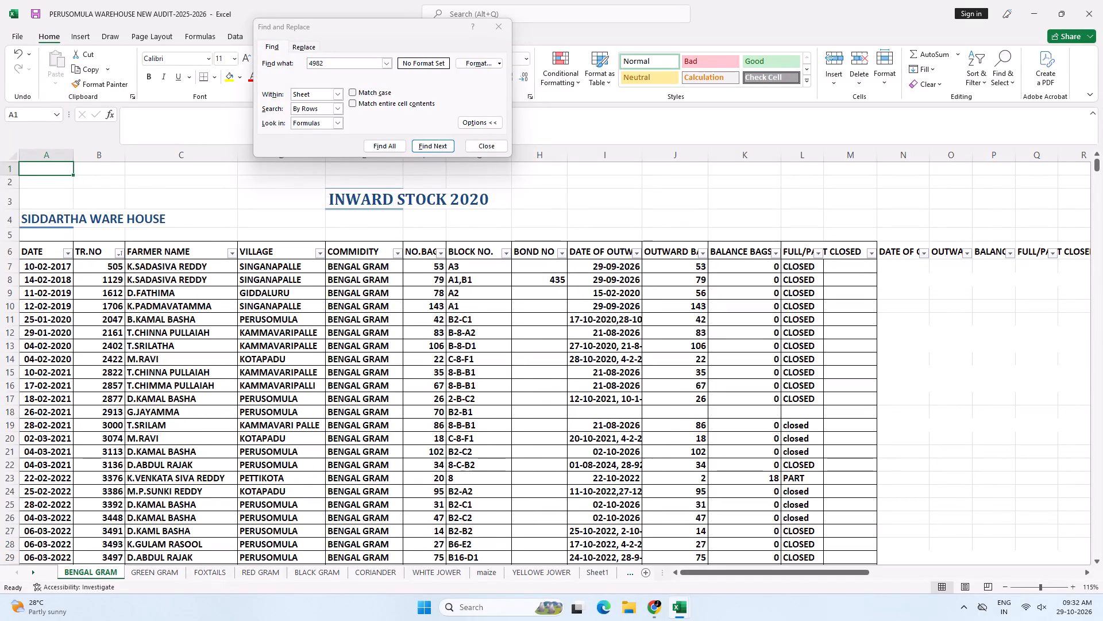
Save the workbook.
click(684, 428)
key(ctrl+s)
key(ctrl+s)
key(ctrl+s)
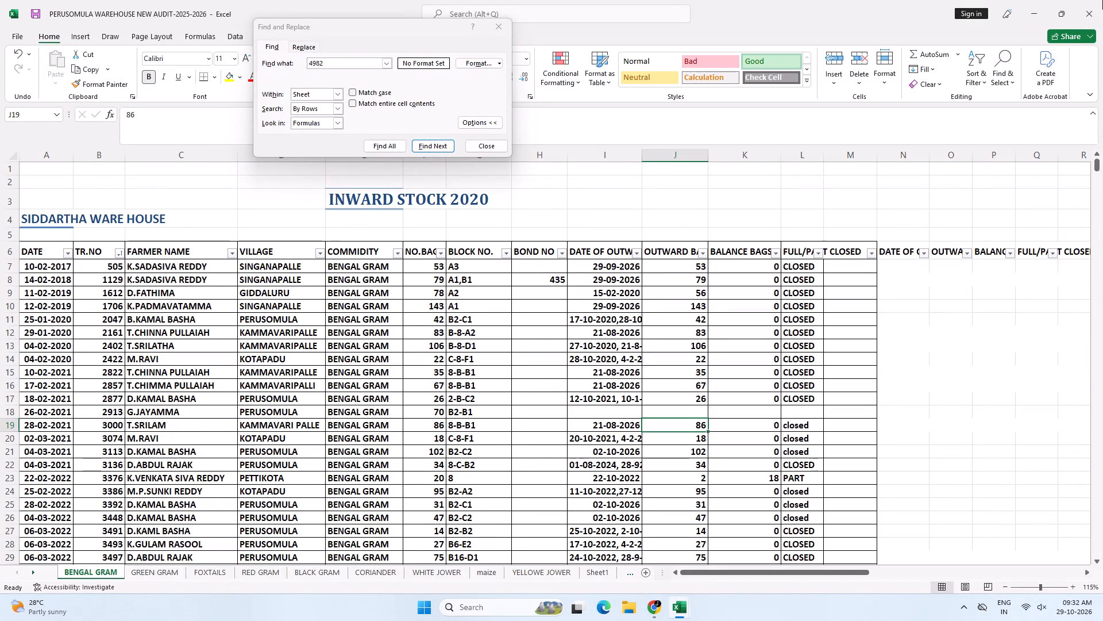
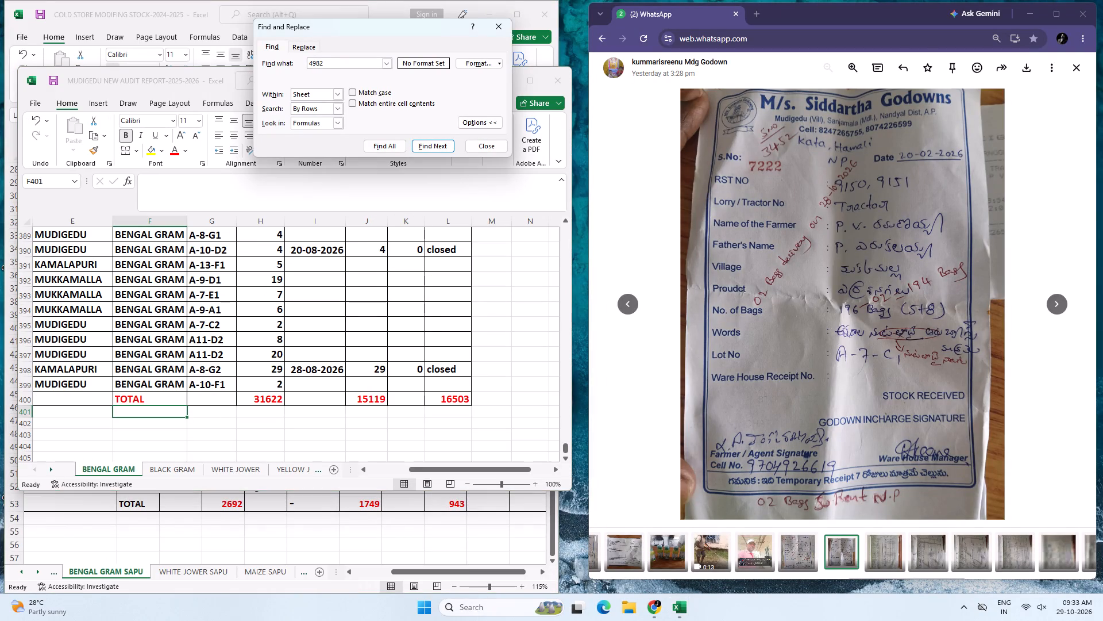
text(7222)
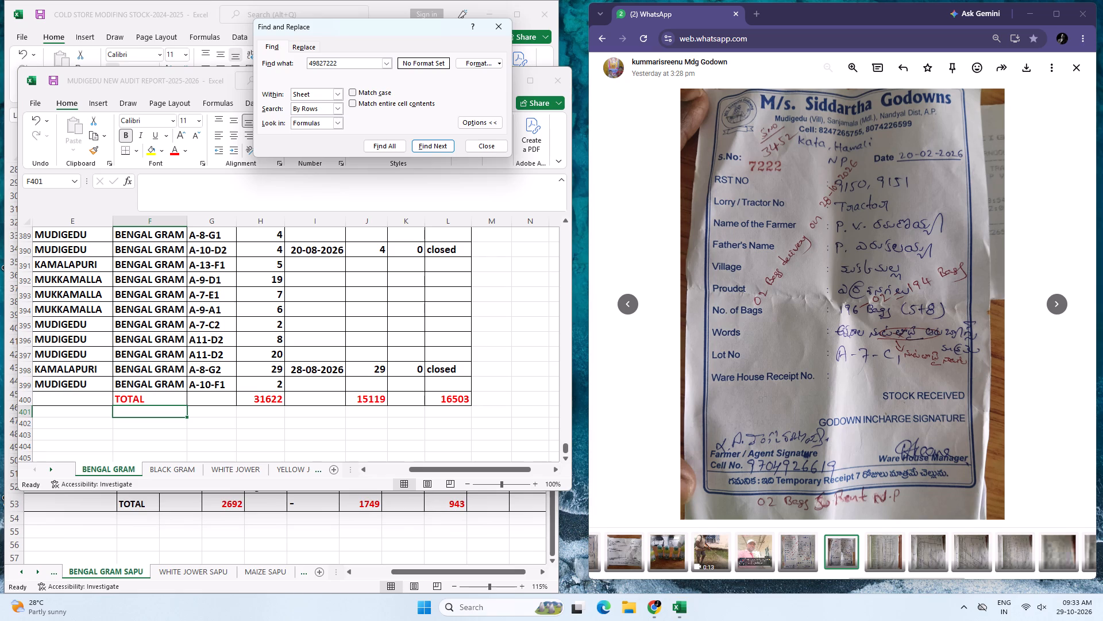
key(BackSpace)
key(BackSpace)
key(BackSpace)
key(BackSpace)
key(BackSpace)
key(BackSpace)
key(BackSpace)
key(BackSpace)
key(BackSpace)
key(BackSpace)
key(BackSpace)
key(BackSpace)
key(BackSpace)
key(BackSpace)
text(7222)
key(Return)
click(92, 351)
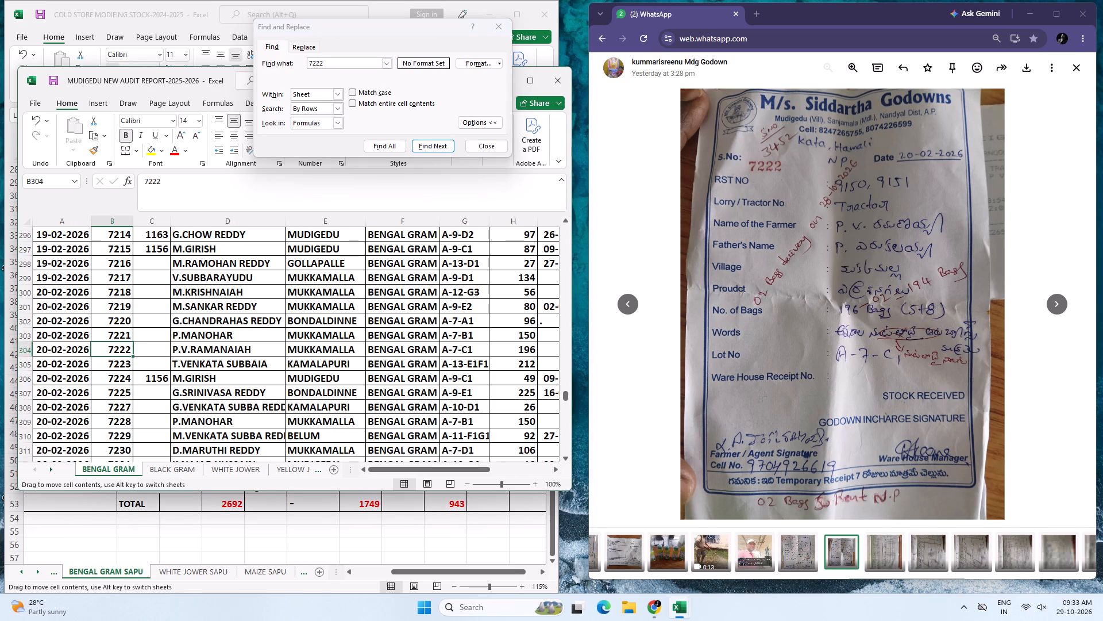
Enter the outward date 28-10-26 for receipt 7222 in row 304 of the bengal gram sheet.
key(Tab)
key(Tab)
key(Tab)
key(Tab)
key(Tab)
key(Tab)
key(Tab)
key(Tab)
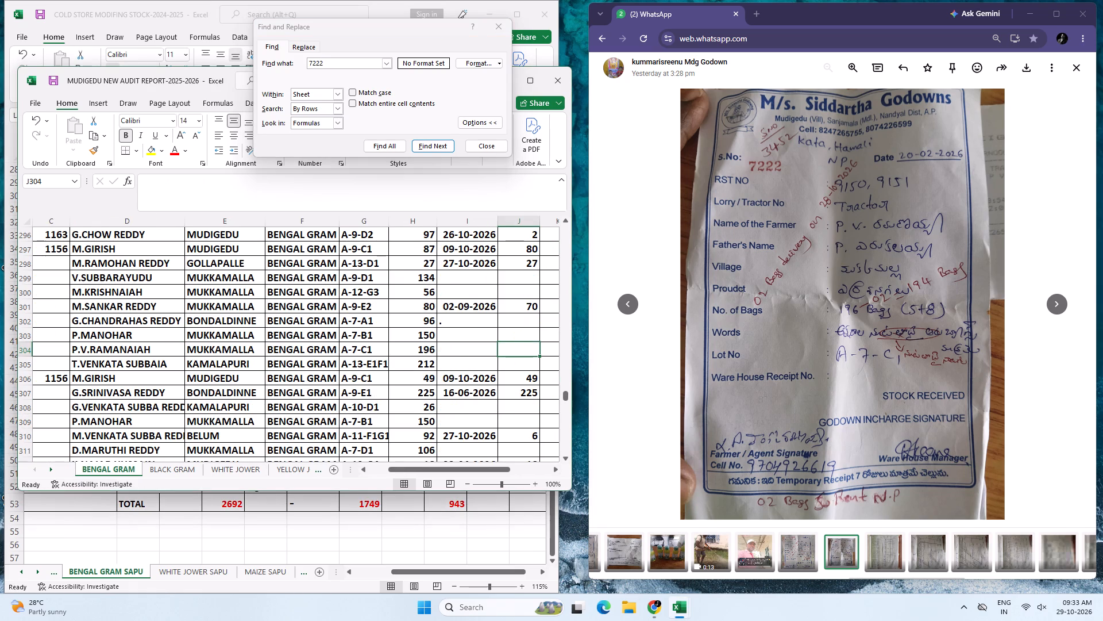
key(Left)
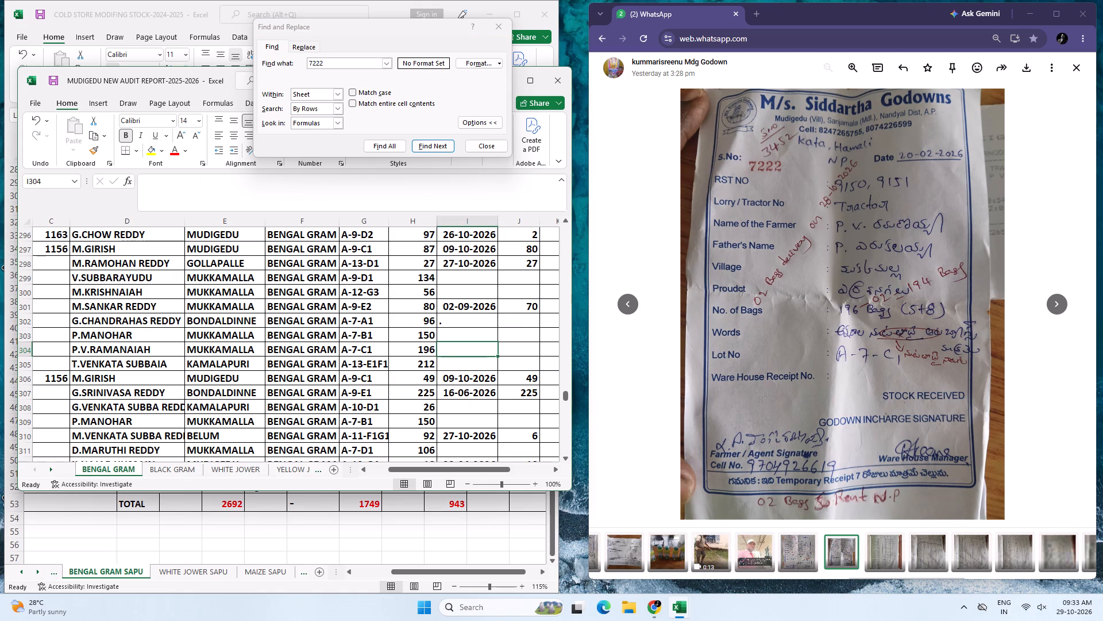
text(28-10-26)
key(Tab)
Record 2 outward bags and a balance of 194 for receipt 7222 in row 304.
text(196)
key(BackSpace)
key(BackSpace)
key(BackSpace)
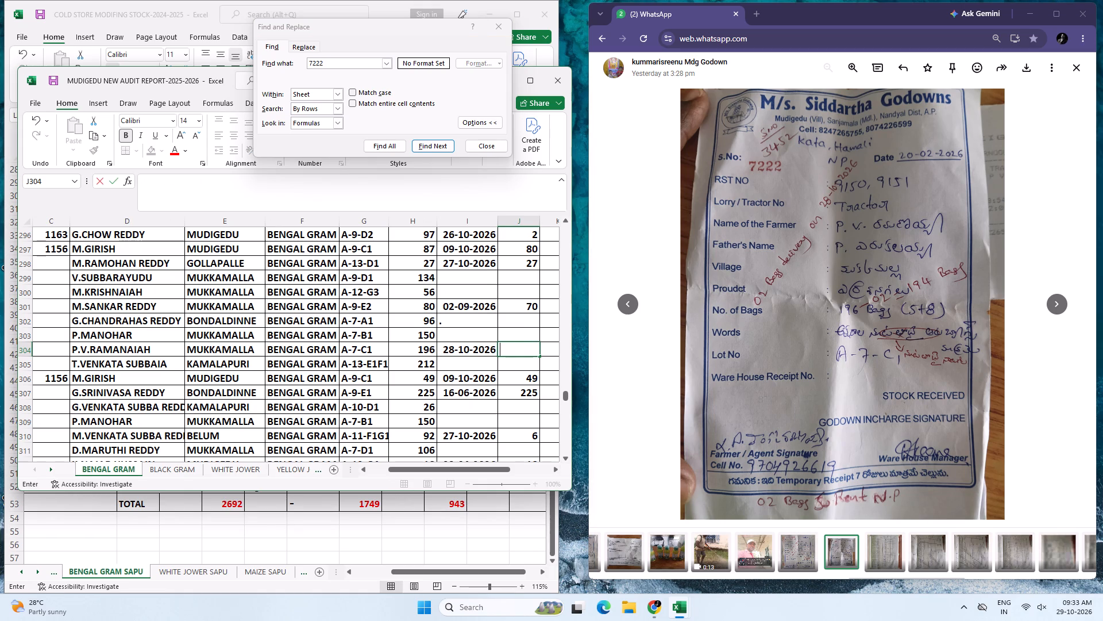
key(2)
key(Tab)
text(197)
key(BackSpace)
key(4)
key(Tab)
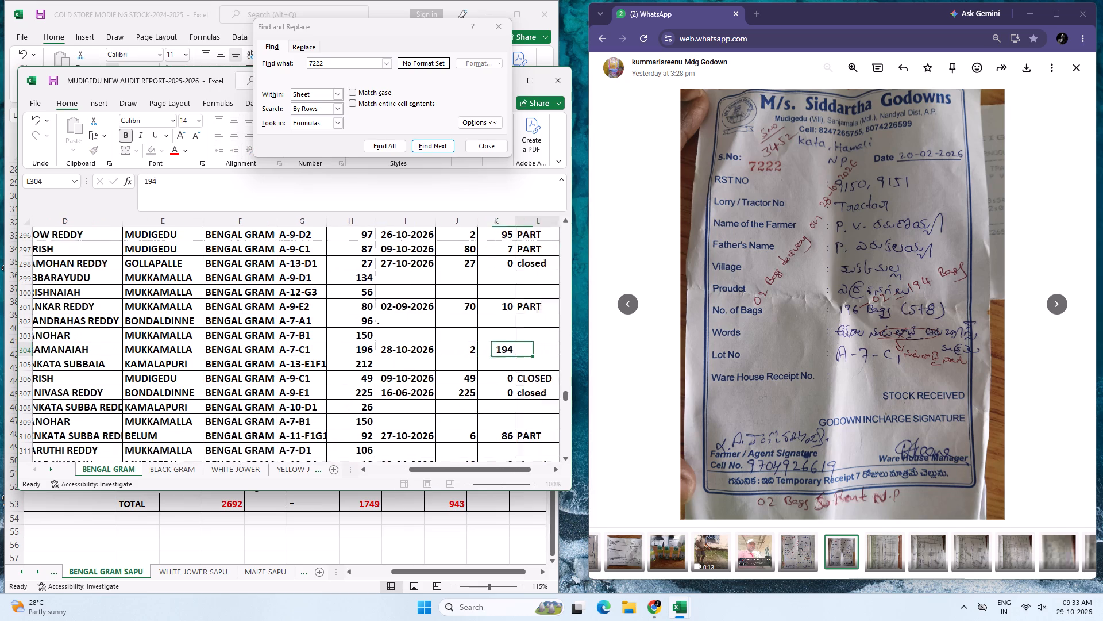
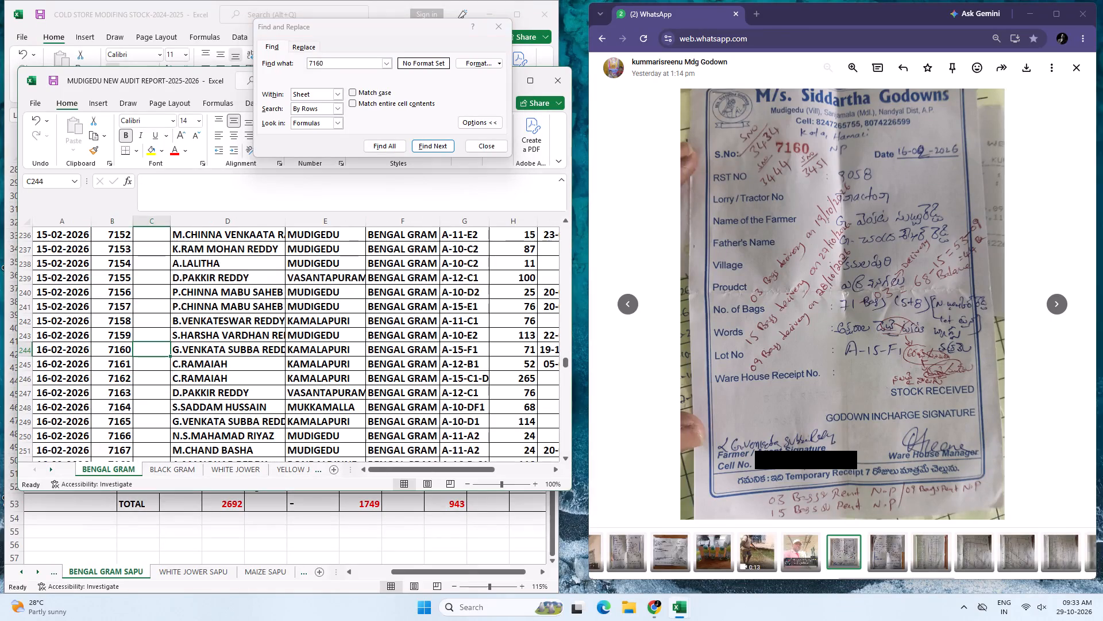
Append the outward date 28-10-26 to the existing dates for receipt 7160 in row 244 of the bengal gram sheet.
key(Tab)
key(Tab)
key(Tab)
key(Tab)
key(Tab)
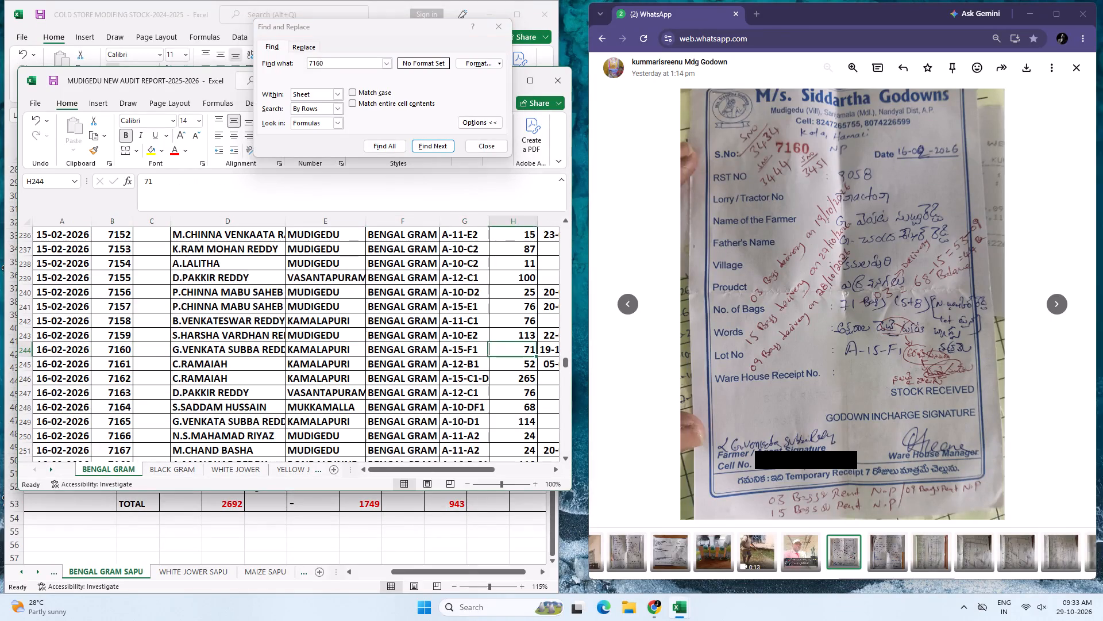
key(Tab)
key(Tab)
key(Left)
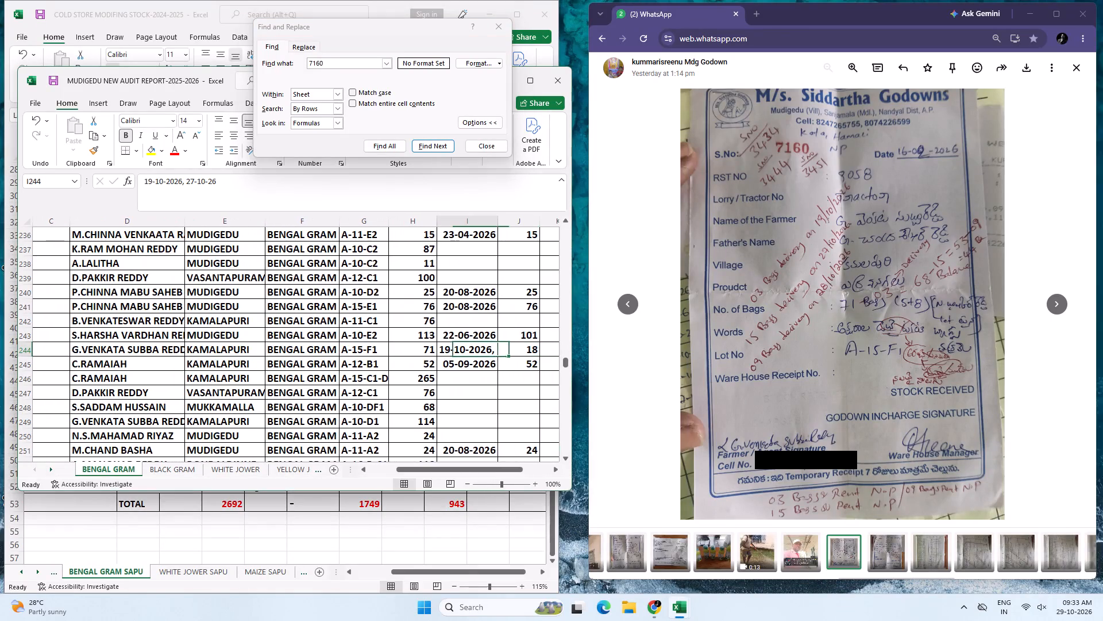
key(F2)
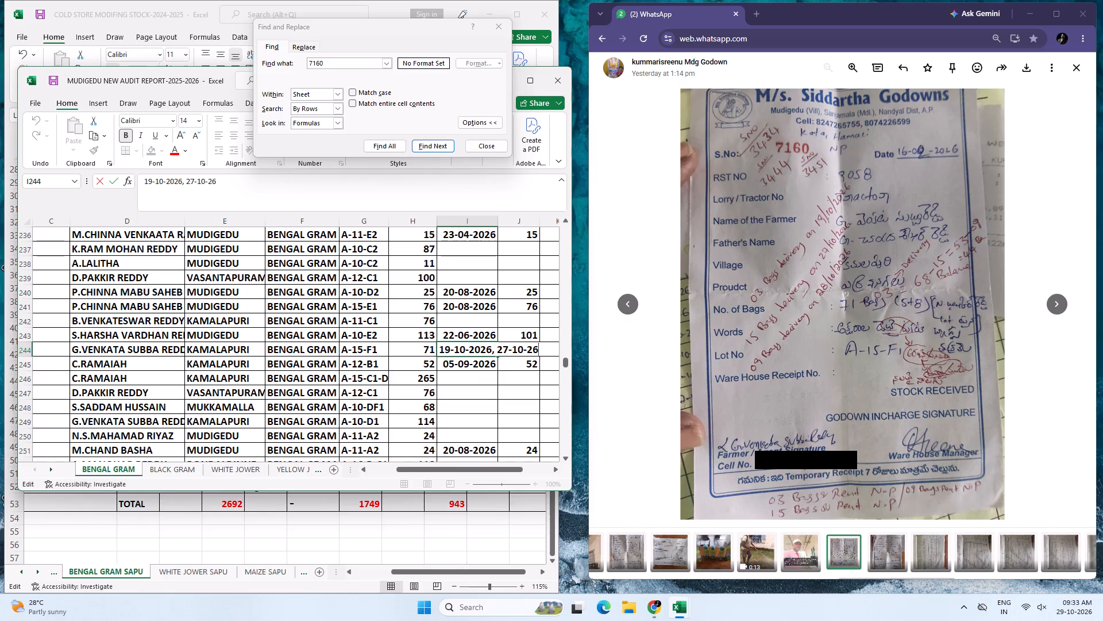
key(comma)
text(28)
key(minus)
text(10-26)
key(Tab)
Add 9 bags to the outward bags formula for receipt 7160 in row 244 and set the balance to 44.
key(F3)
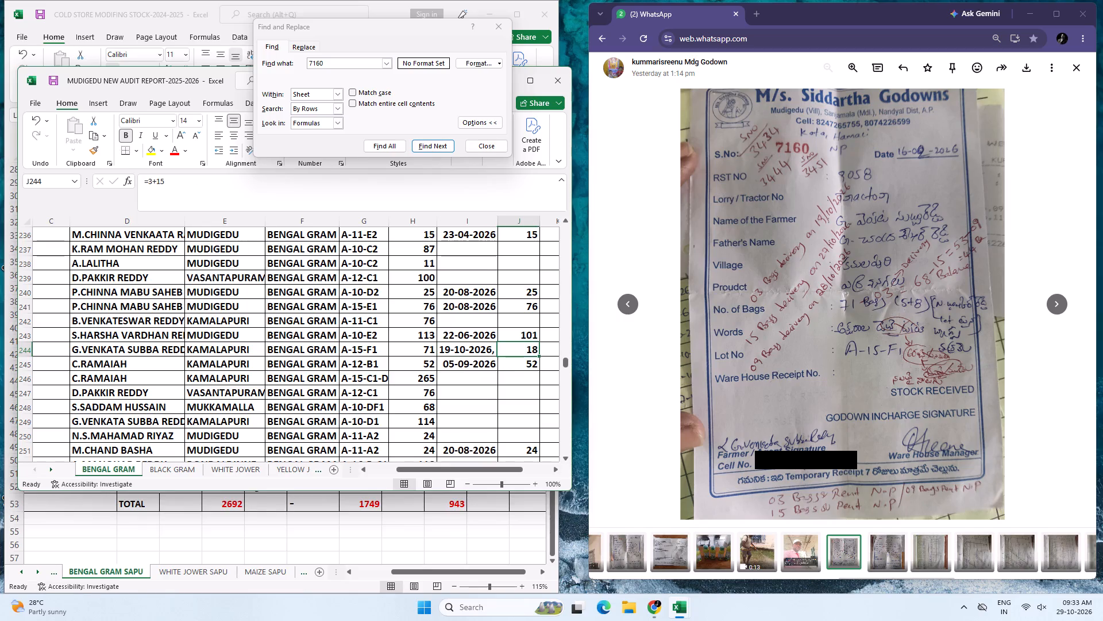
key(F3)
key(F2)
key(plus)
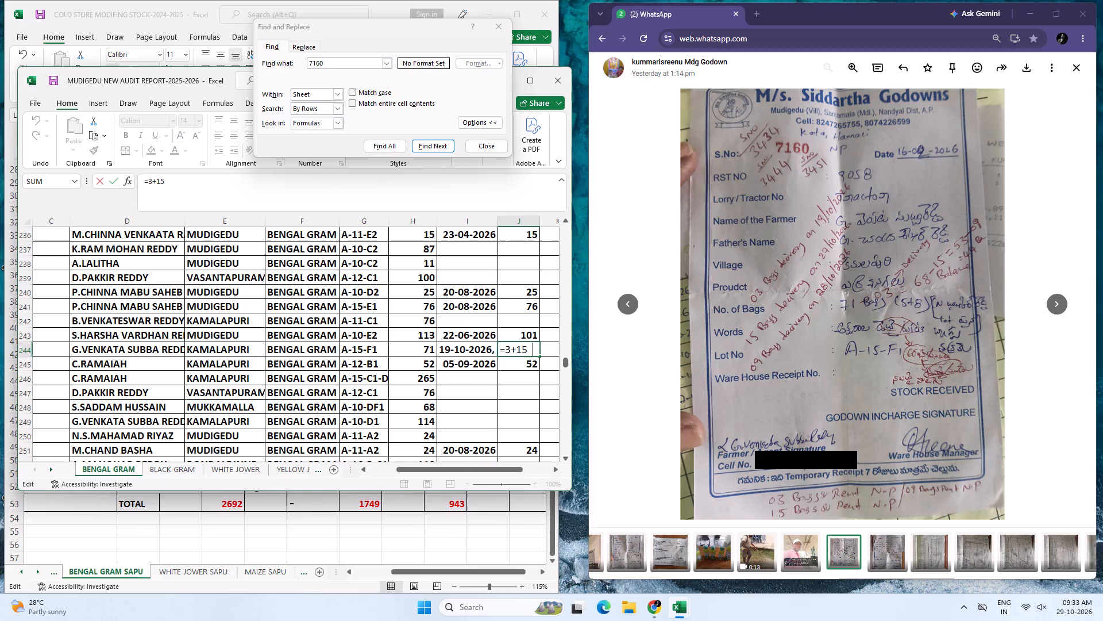
key(1)
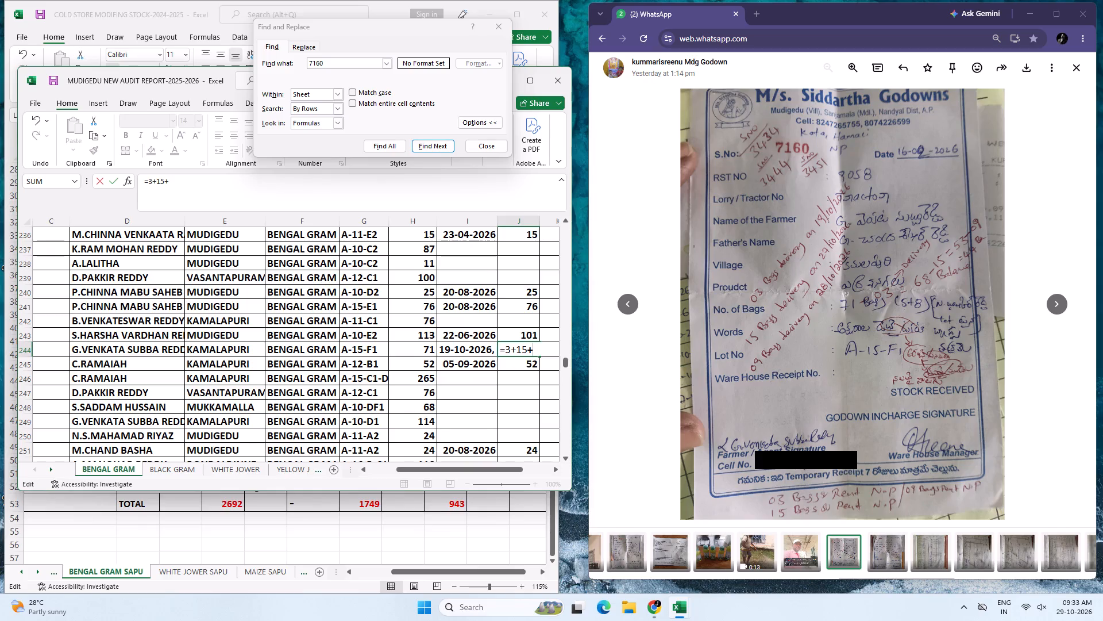
key(BackSpace)
key(9)
key(Tab)
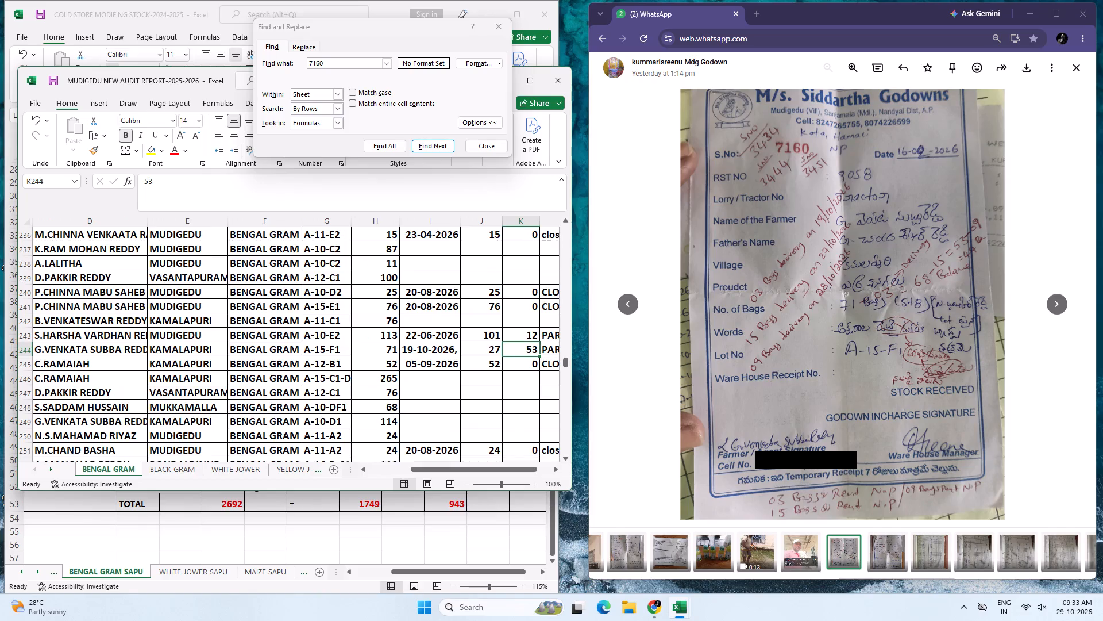
text(44)
key(Tab)
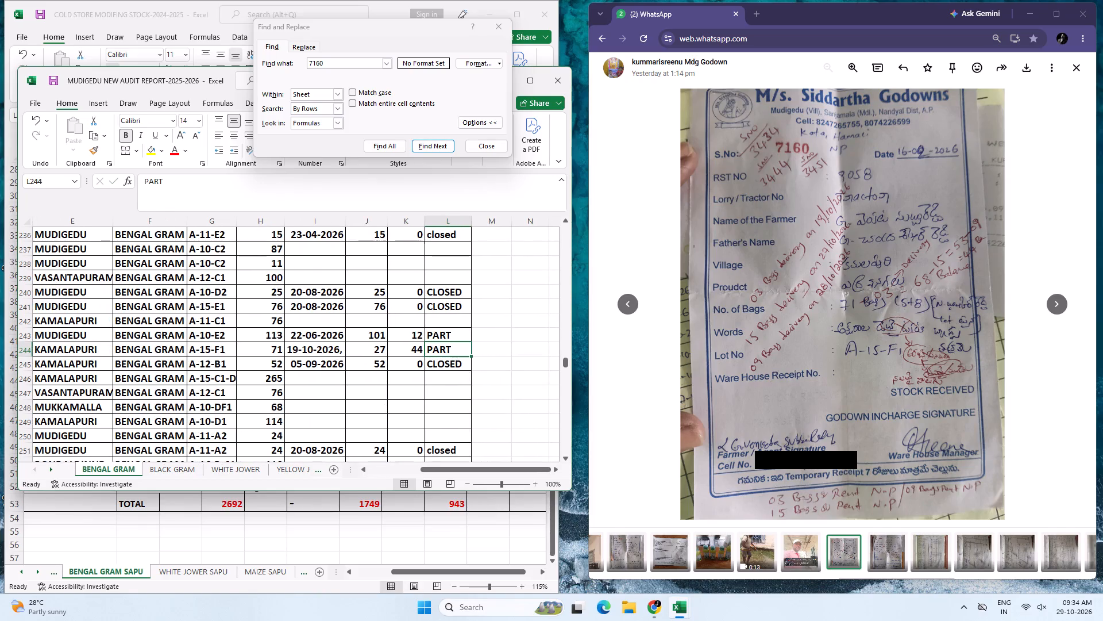
key(shift+Left)
key(shift+Left)
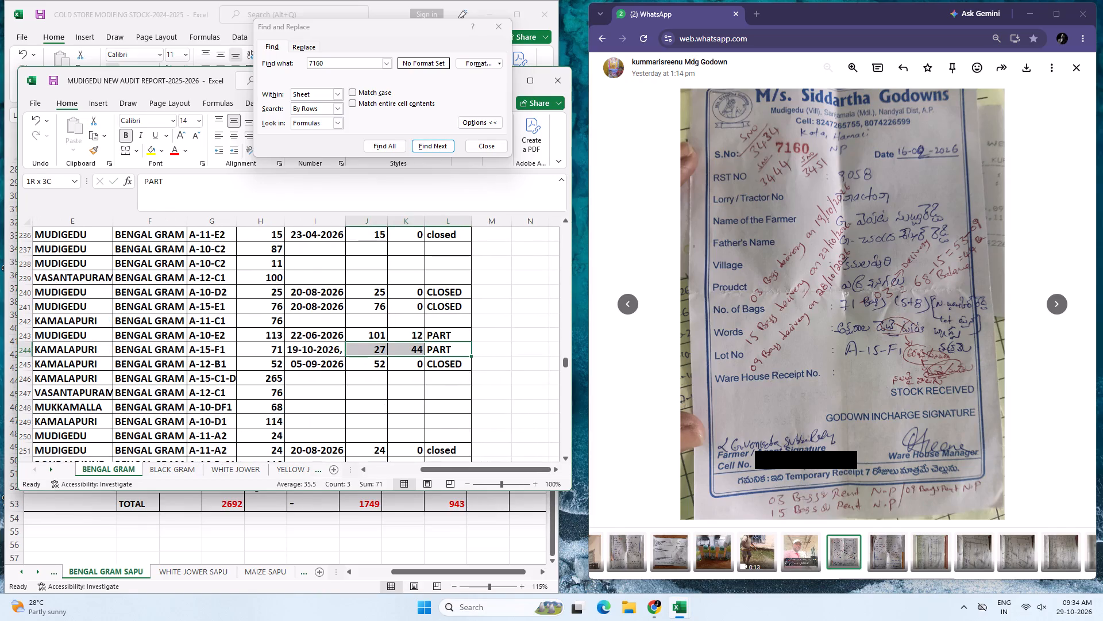
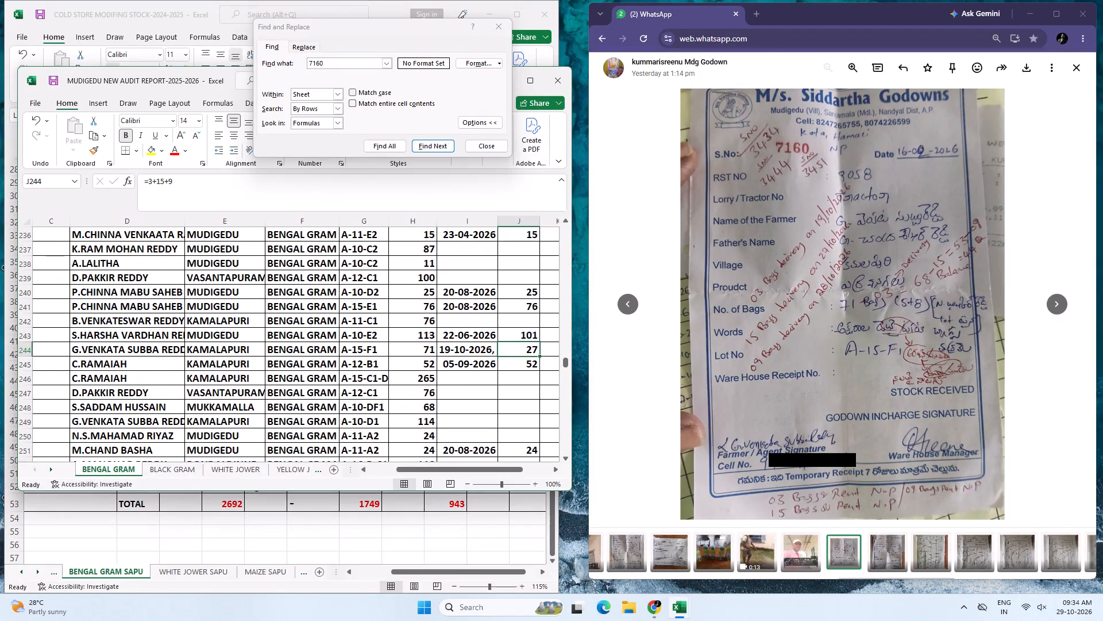
Check the outward dates for receipt 7160 in row 244 and open its outward bags formula for review.
click(484, 346)
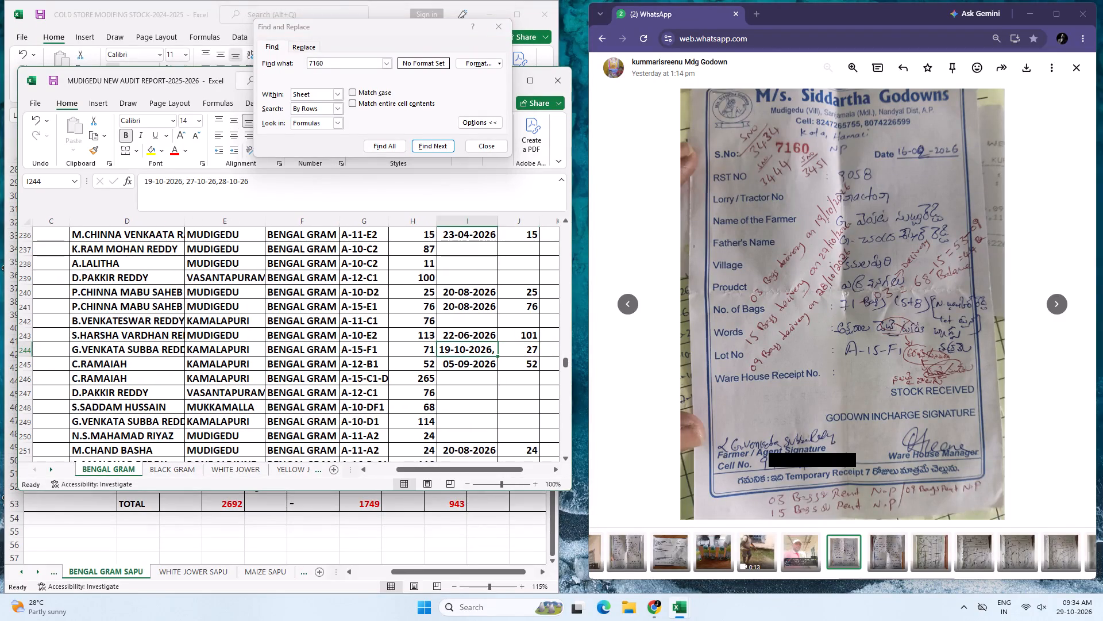
double_click(515, 344)
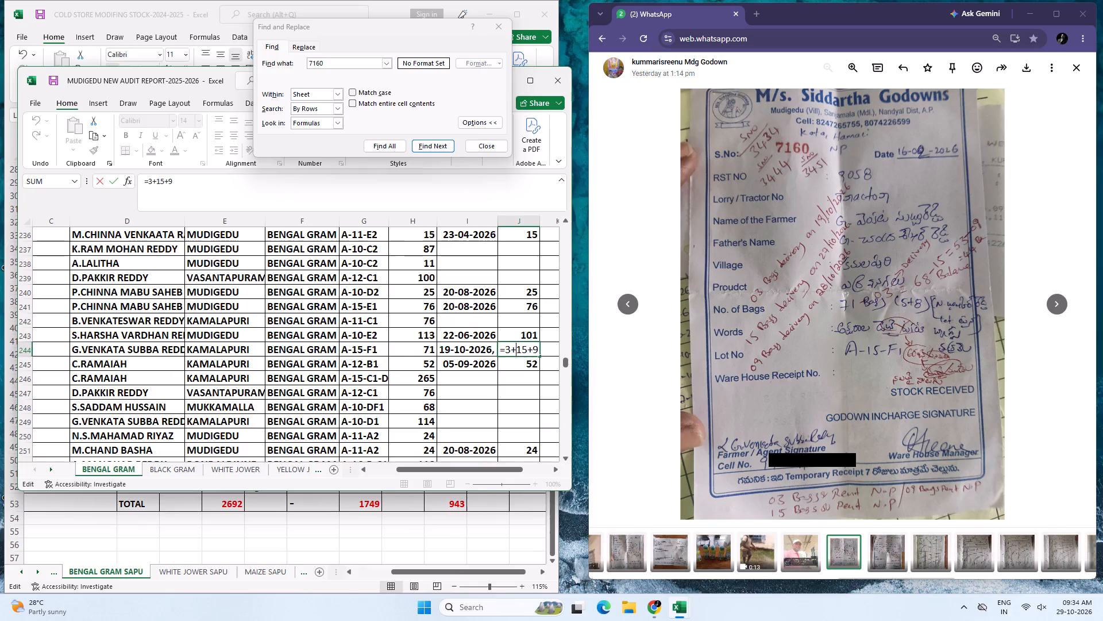
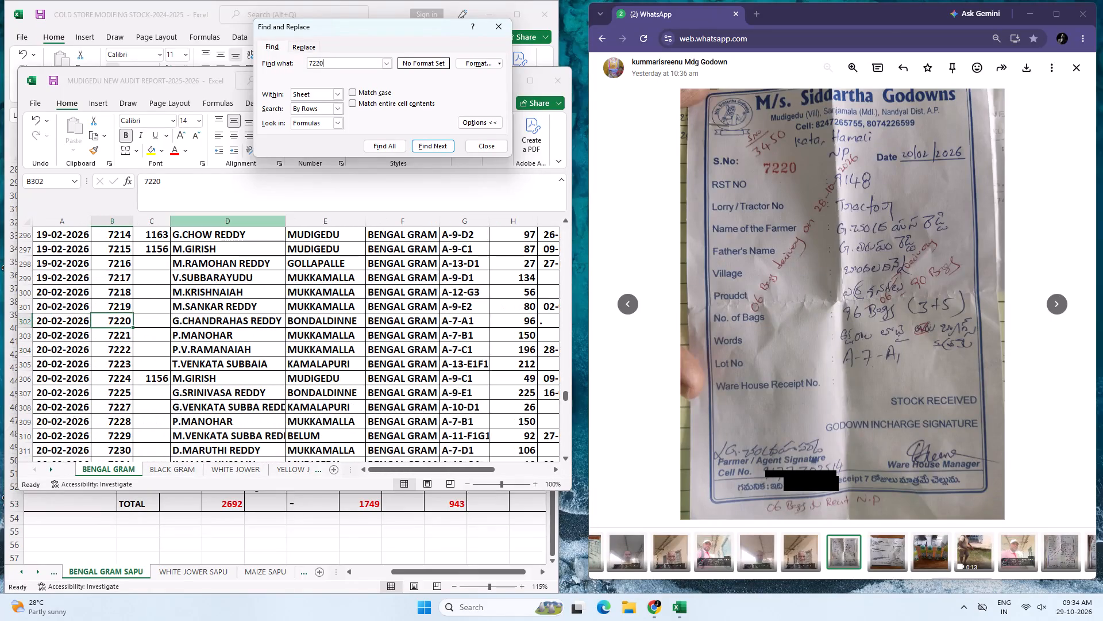
Record the outward date 28-10-26 and 6 outward bags for receipt 7220 in row 302 of the BENGAL GRAM sheet.
click(103, 328)
key(Tab)
key(Tab)
key(Tab)
key(Tab)
key(Tab)
key(Tab)
key(Tab)
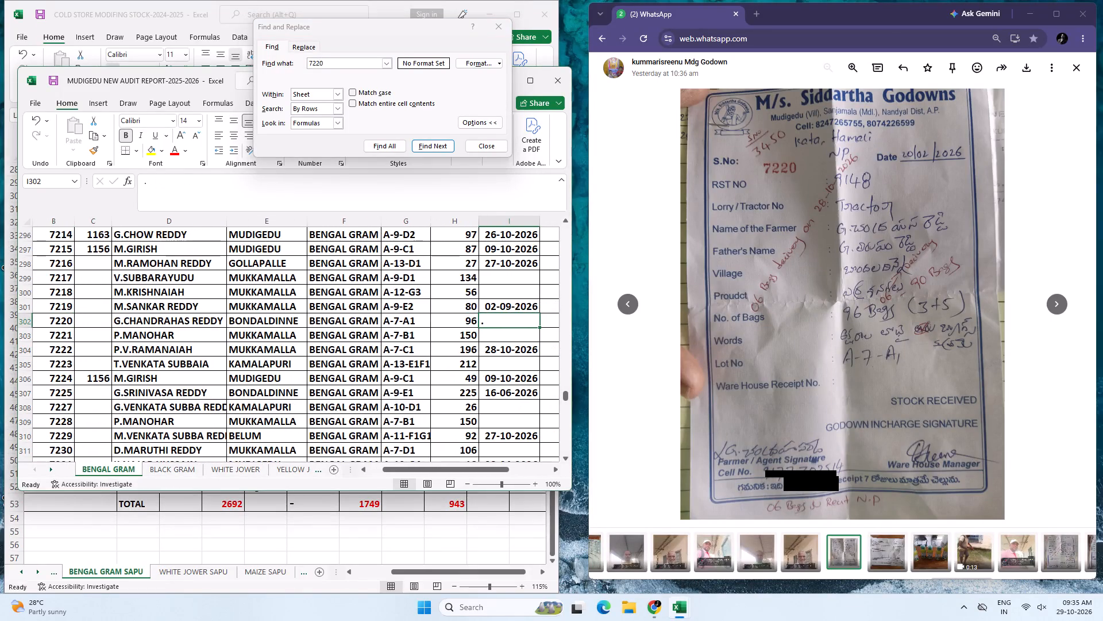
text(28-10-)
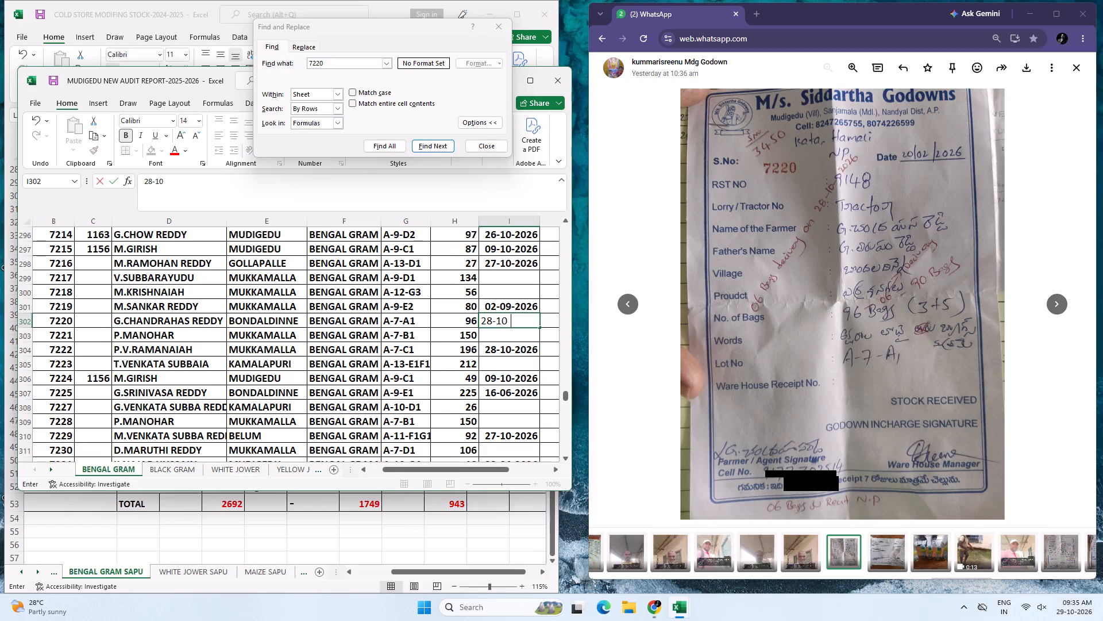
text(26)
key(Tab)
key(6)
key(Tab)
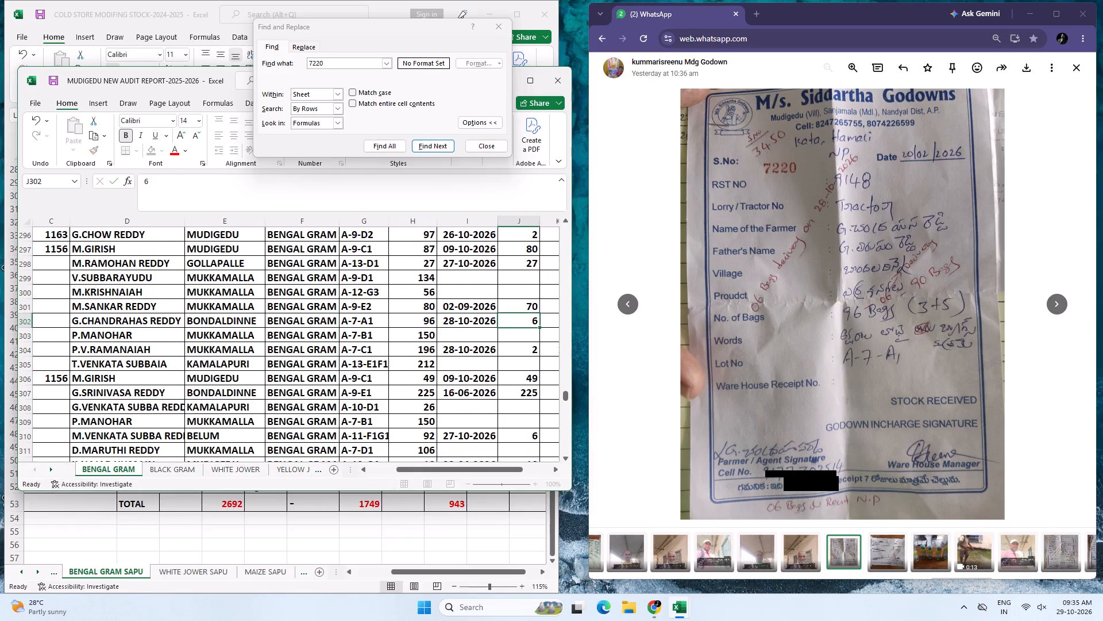
Enter a balance of 90 and the status PART for receipt 7220 in row 302, and save the workbook.
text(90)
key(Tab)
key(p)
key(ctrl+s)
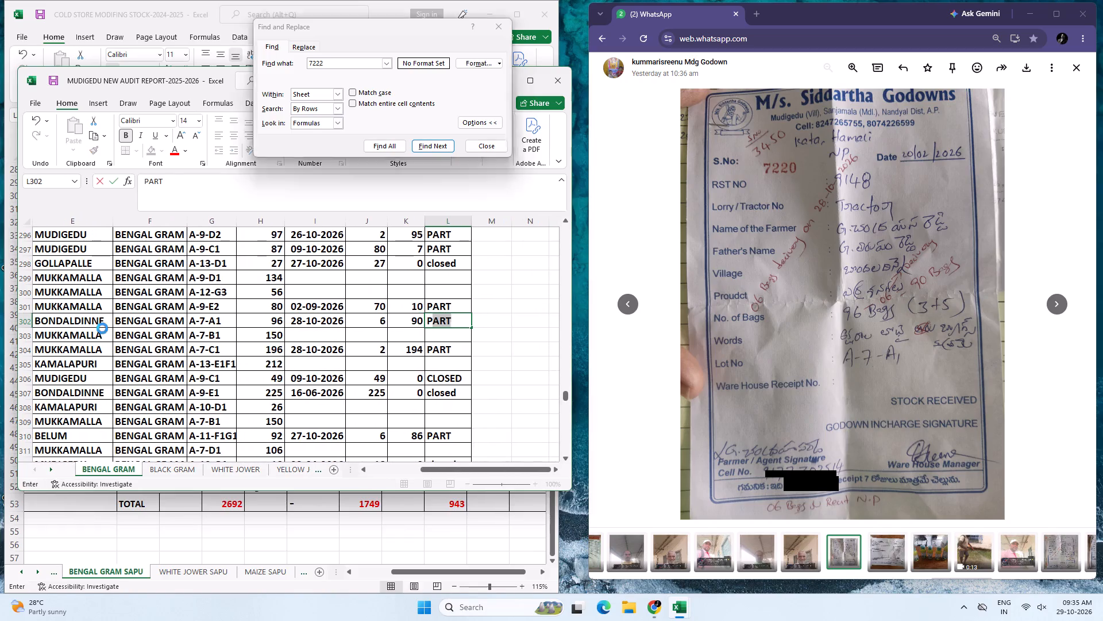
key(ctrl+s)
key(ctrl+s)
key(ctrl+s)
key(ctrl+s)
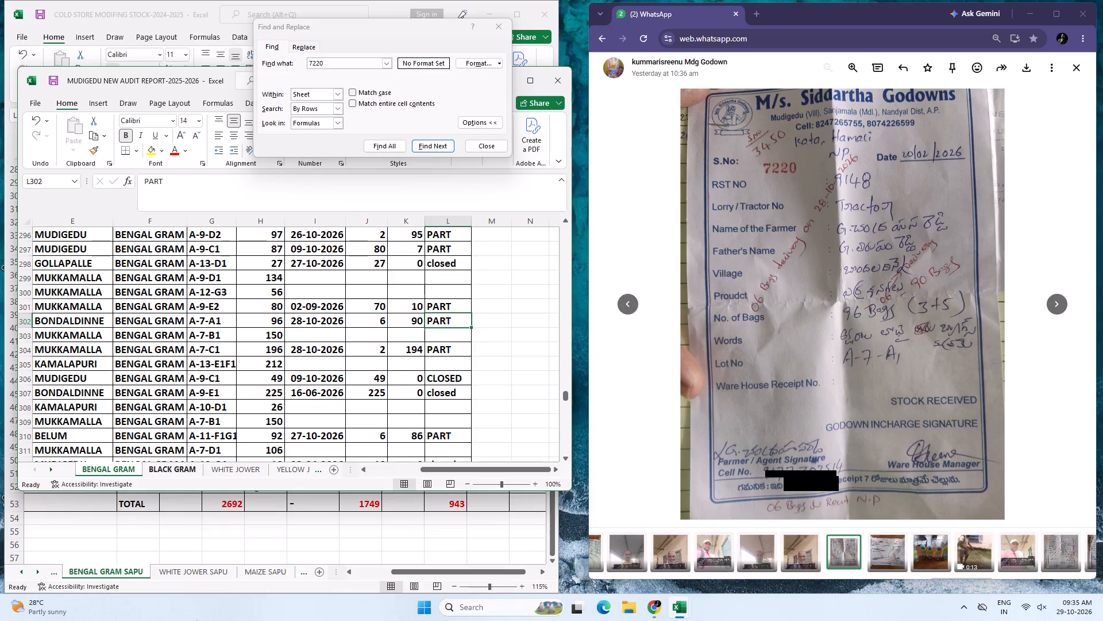